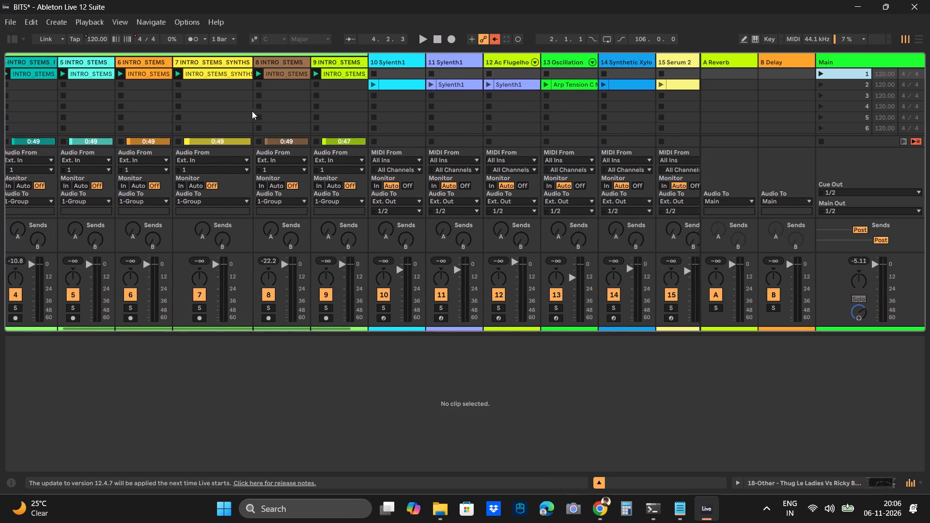
scroll(252, 111, left, 3)
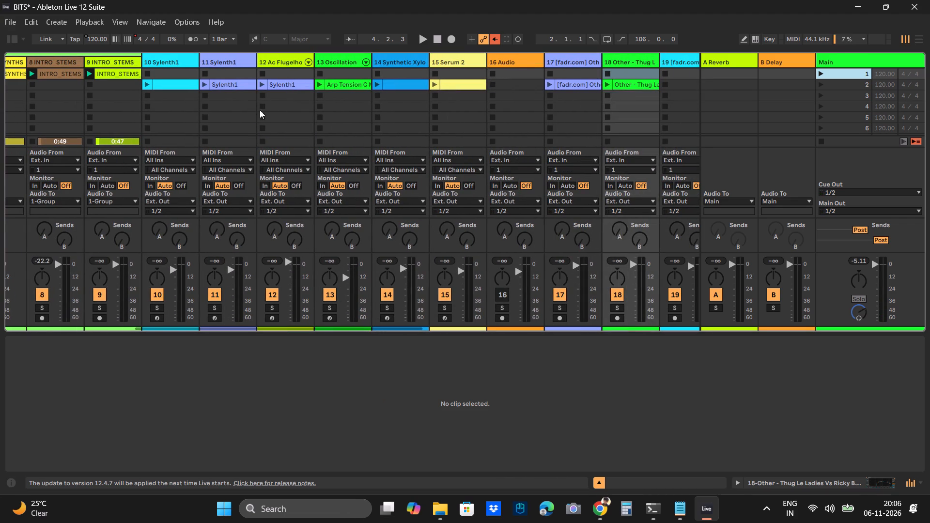
key(space)
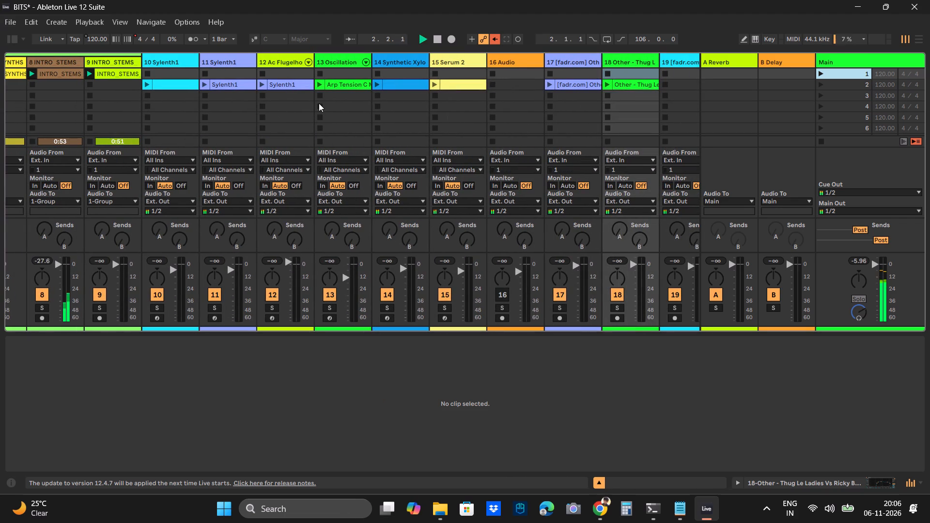
scroll(319, 103, up, 3)
scroll(319, 103, left, 6)
scroll(319, 103, right, 1)
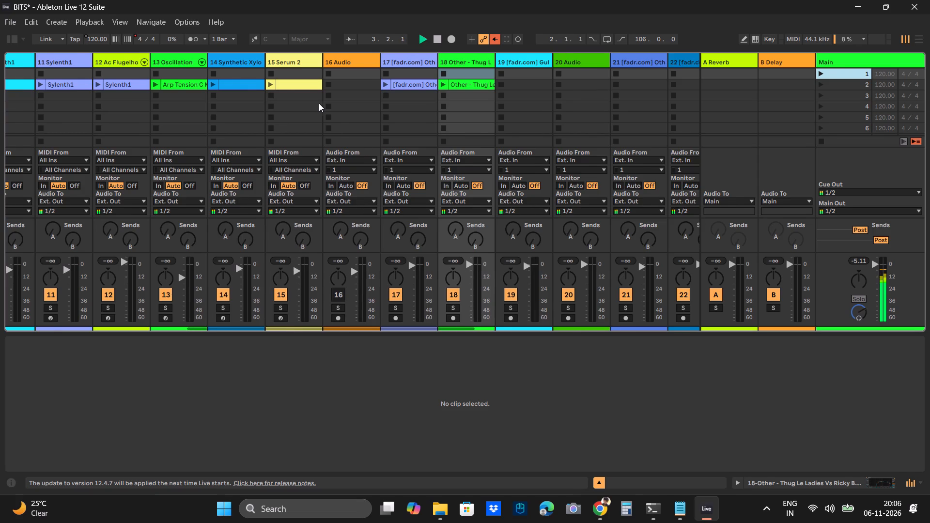
scroll(319, 103, right, 2)
key(space)
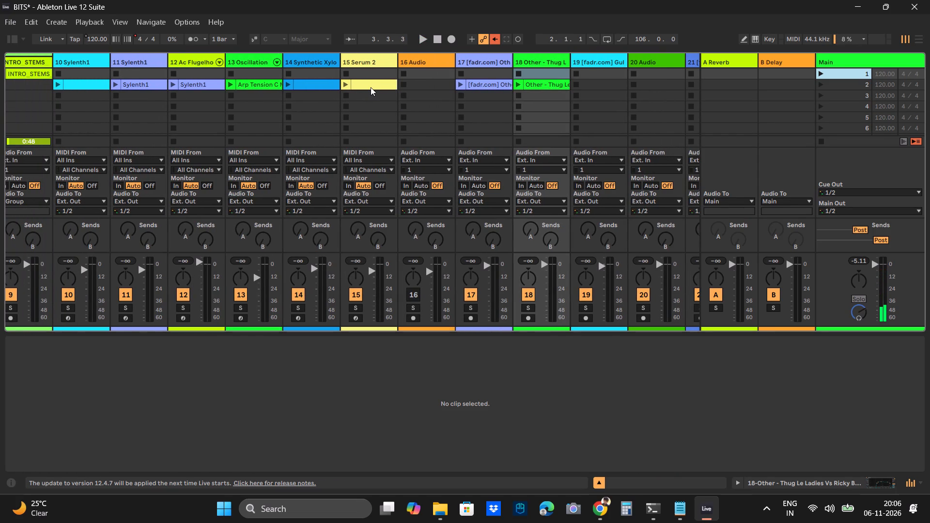
Launch the scene 2 MIDI clip on the 15 Serum 2 track, listen briefly, and stop playback.
click(371, 87)
click(346, 83)
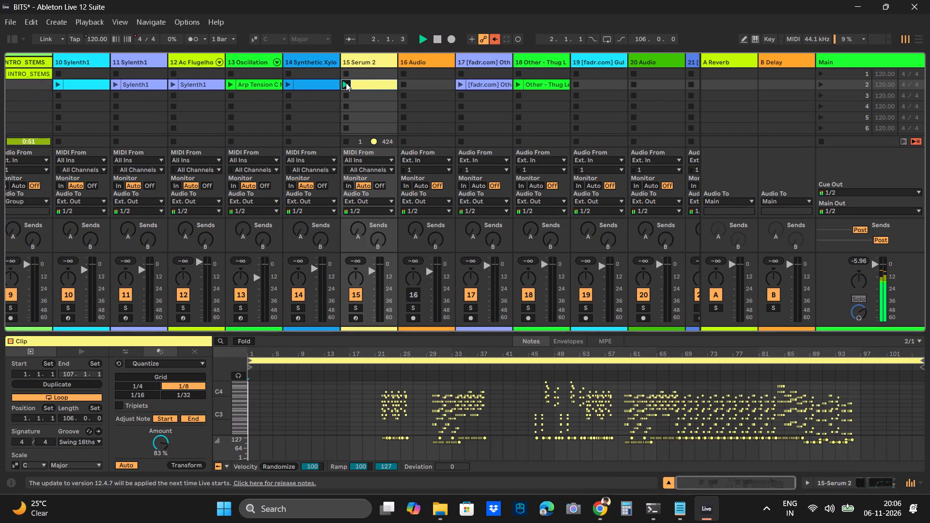
key(space)
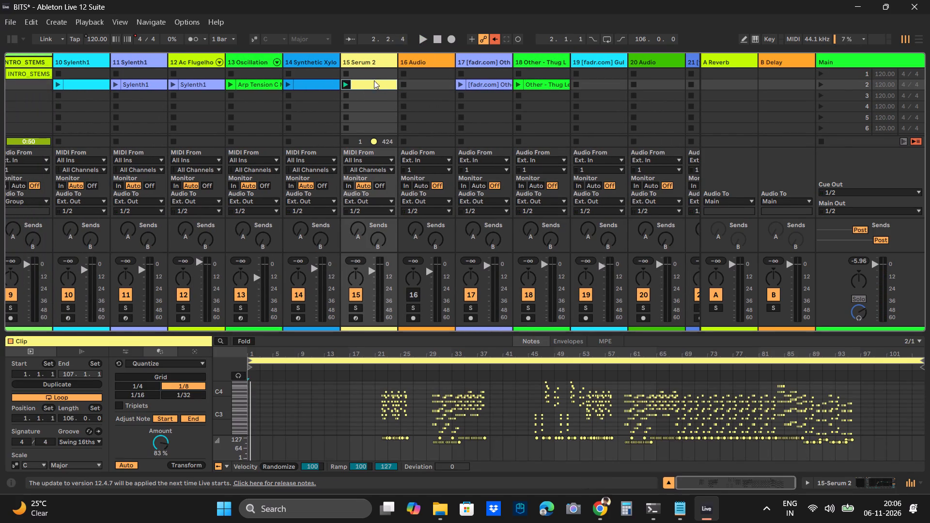
Show the 15 Serum 2 track's devices, arm the track, enable the computer MIDI keyboard, and play test notes.
double_click(362, 56)
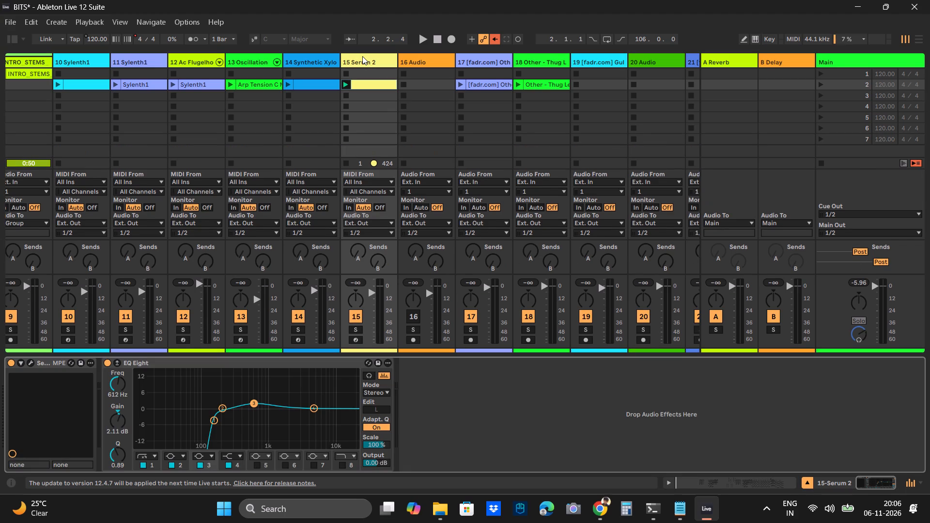
click(357, 342)
text(uuy)
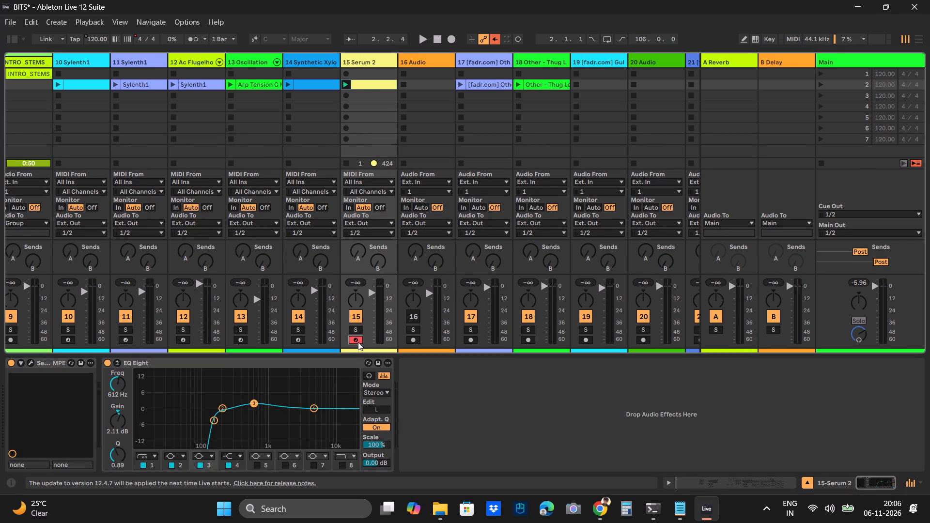
key(m)
text(hhhuuuiiiiuuuyyyy)
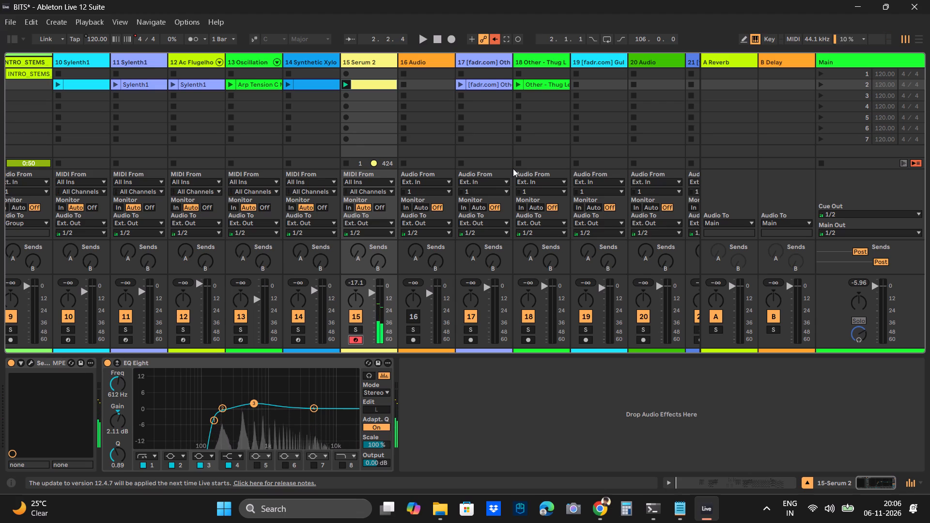
Arm the 10 Sylenth1 track instead of Serum 2 and audition its sound with single notes and C major, D minor and E minor chords.
scroll(354, 139, right, 3)
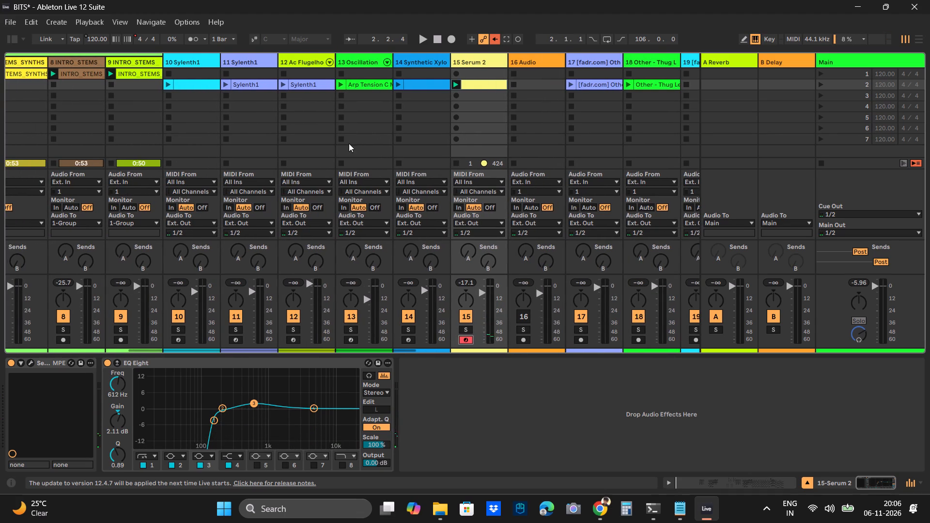
click(458, 341)
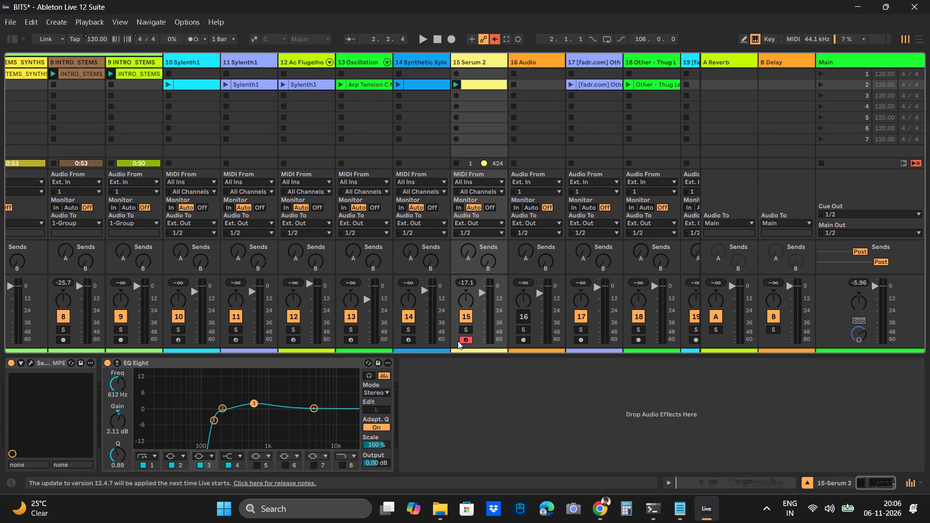
click(172, 343)
text(yyyyyuuuuuiiiiiiiuuuuuyyyyrrrfffdssaa)
text(adgdagfshfshfhsfhsdgjdjg)
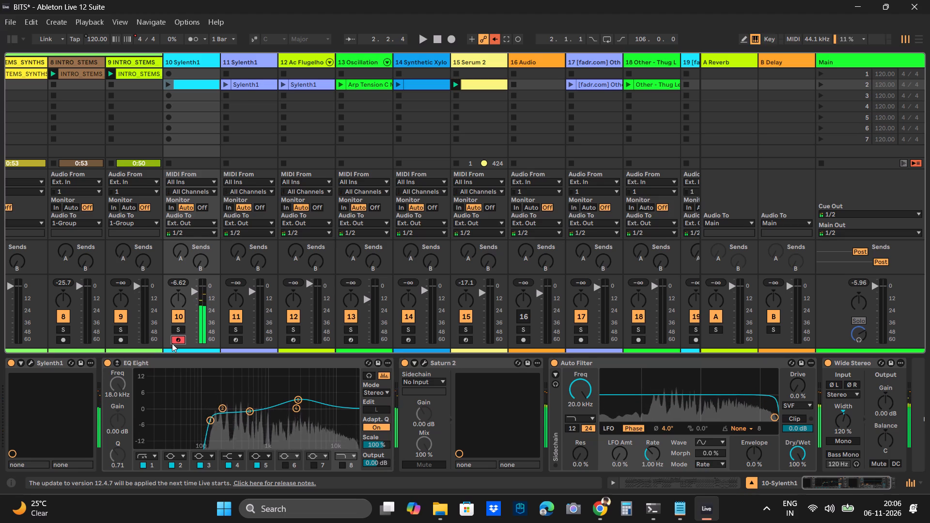
text(dgjdgjgjddgjdgjgjdfshfhsfshsfhfhsfhsadg)
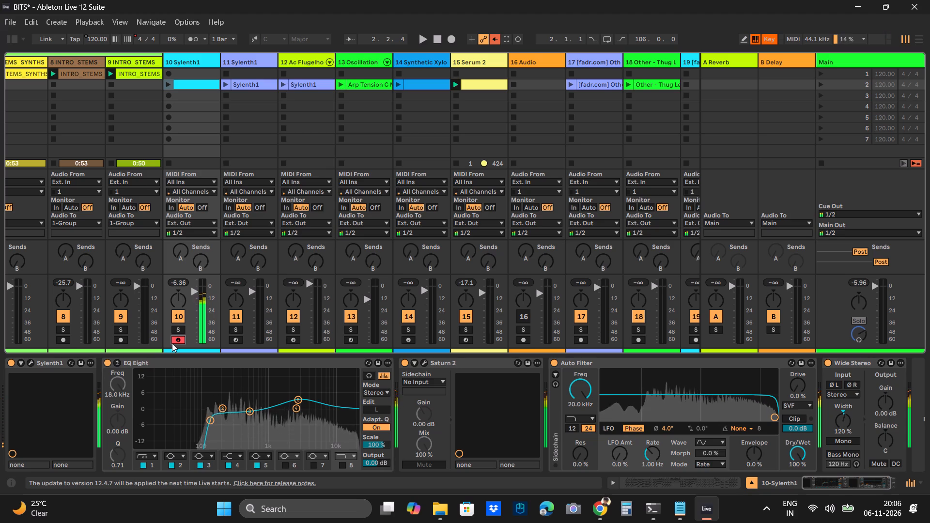
text(dagadagadgdgaadgdgasfhfshhdjggggggg)
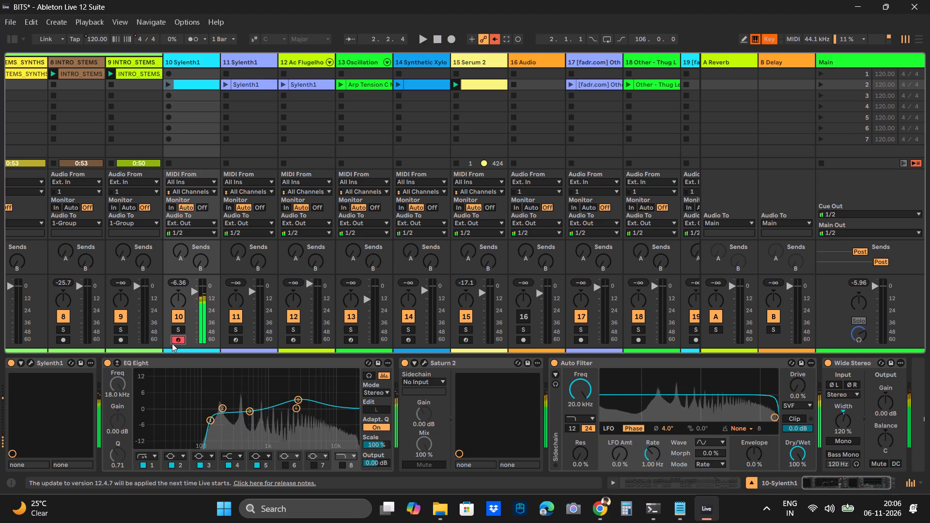
text(ggdddddggg)
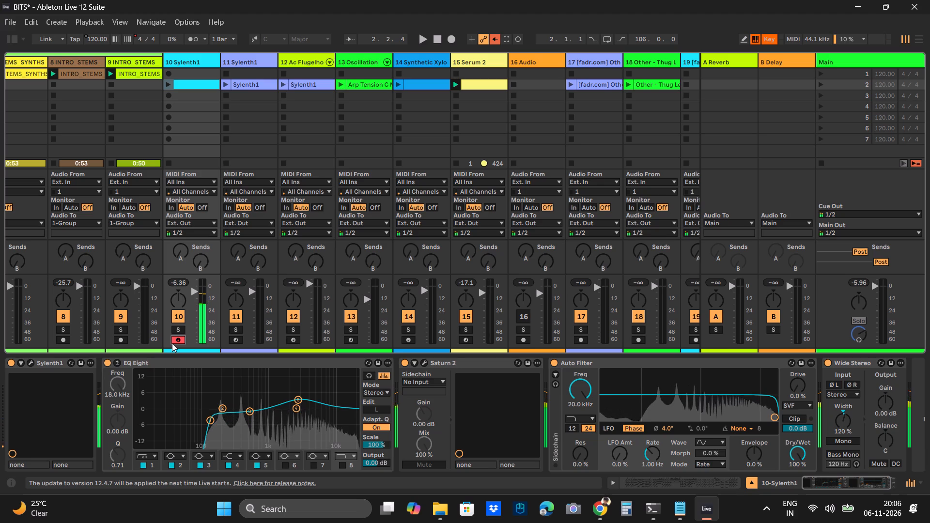
Practise a progression of E minor, D major and C major chords on the armed 10 Sylenth1 track without recording.
key(d)
text(df)
text(fghty)
text(gjdthsdga)
text(dgjdjgdgjdgjdjgthsthsdgagjd)
text(jdghtsgdj)
text(jgdshgdj)
text(dgjhstdg)
text(fhs)
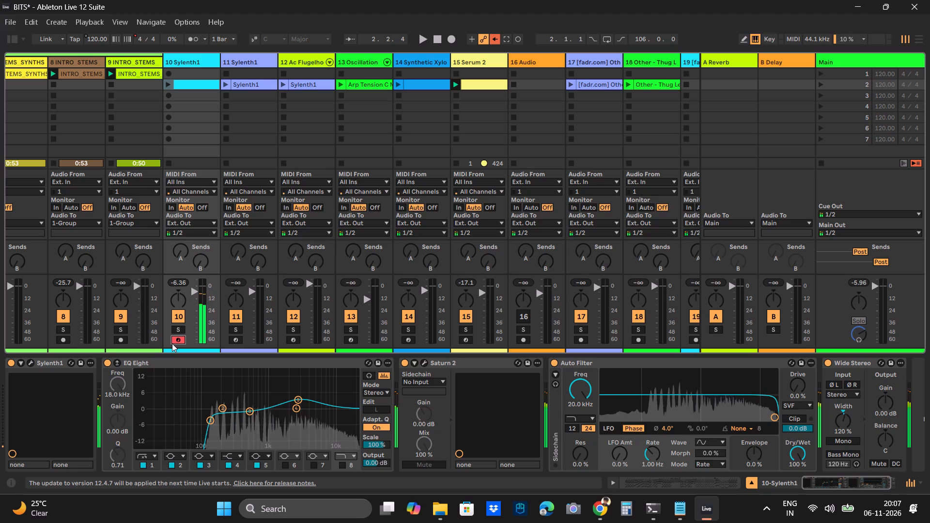
text(tsh)
text(jgd)
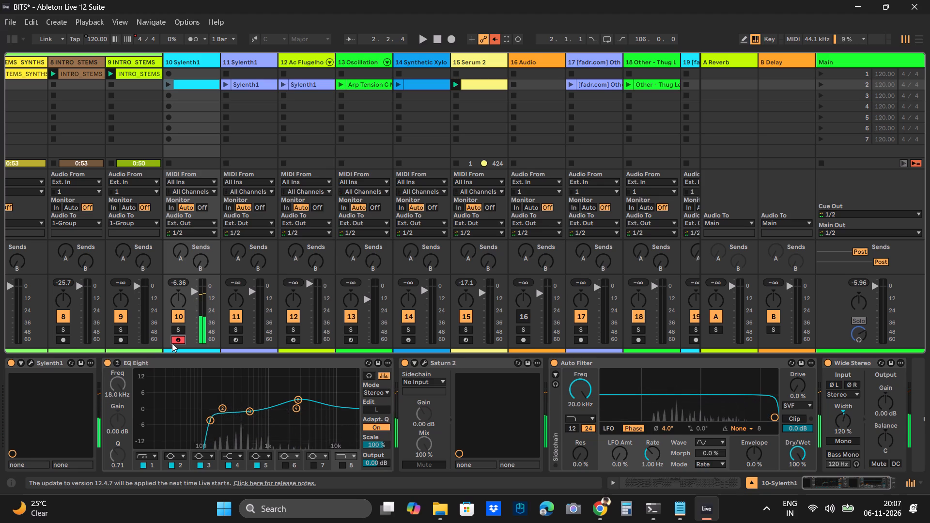
text(jdghtsdgj)
text(dgjthsdgj)
text(dgjsthdag)
text(fsh)
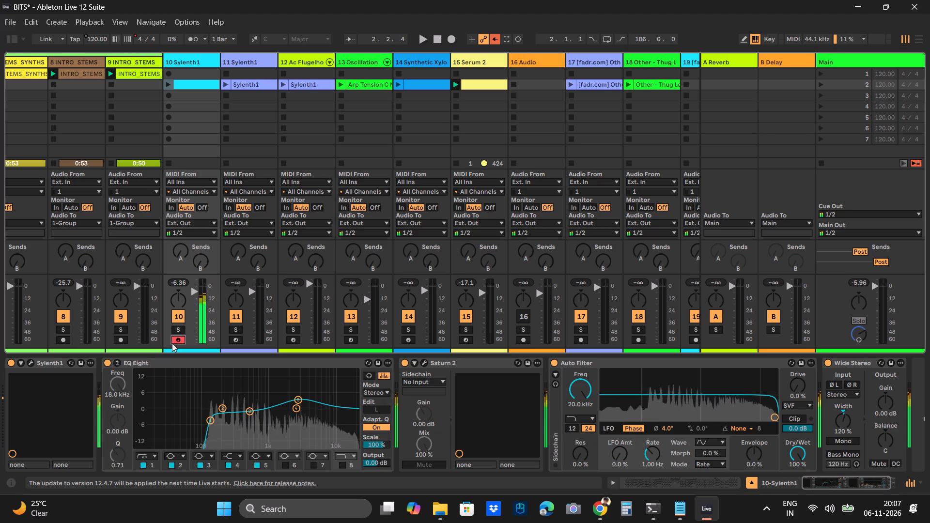
text(tshdjg)
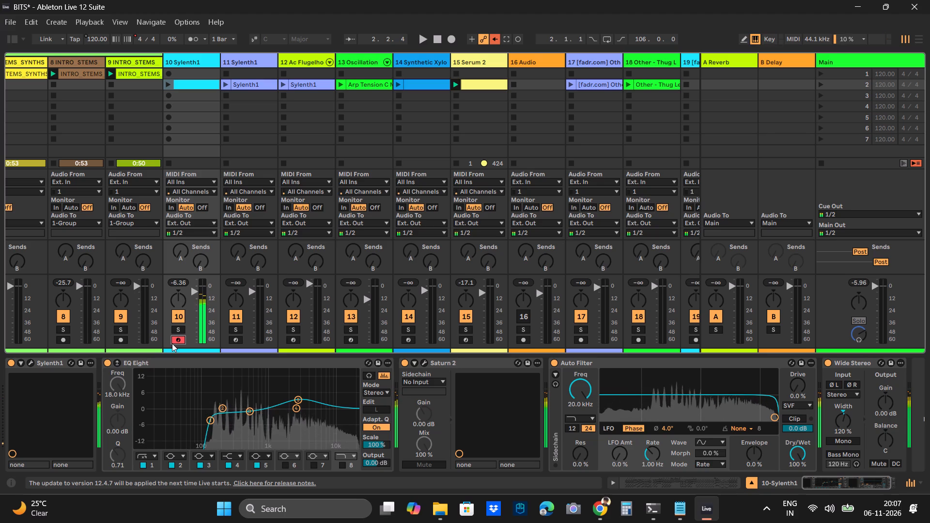
text(dgjhtsdj)
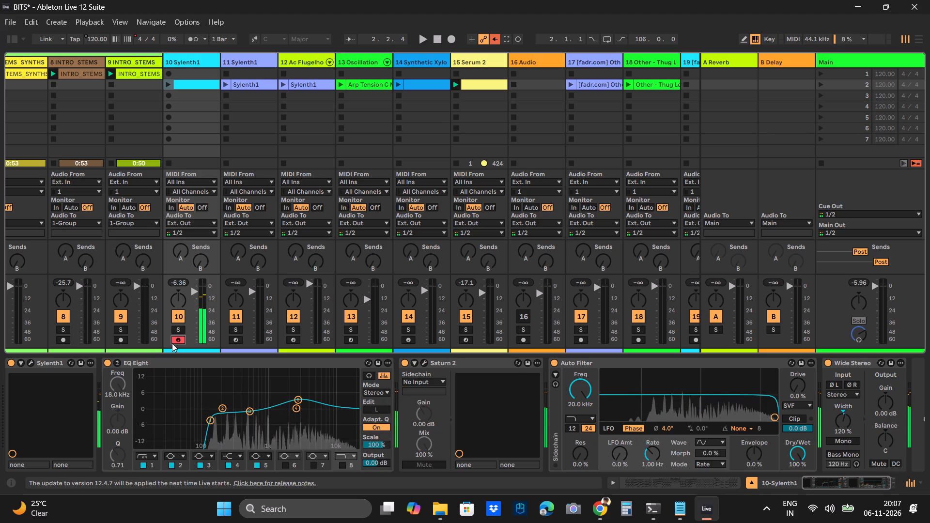
text(dgjhtsdgj)
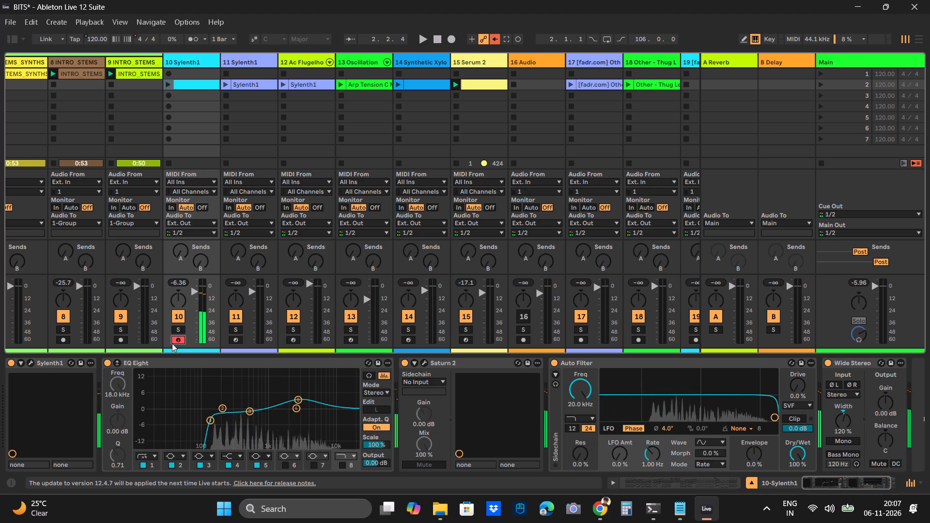
text(jdgtshadg)
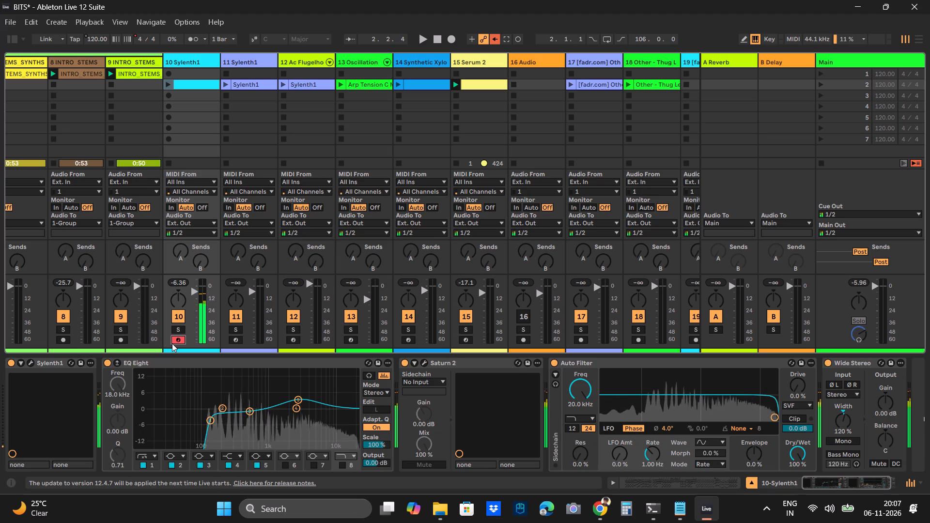
text(sht)
text(dtdghdgjdgjdgjdgjdgjsthsthsthtsts)
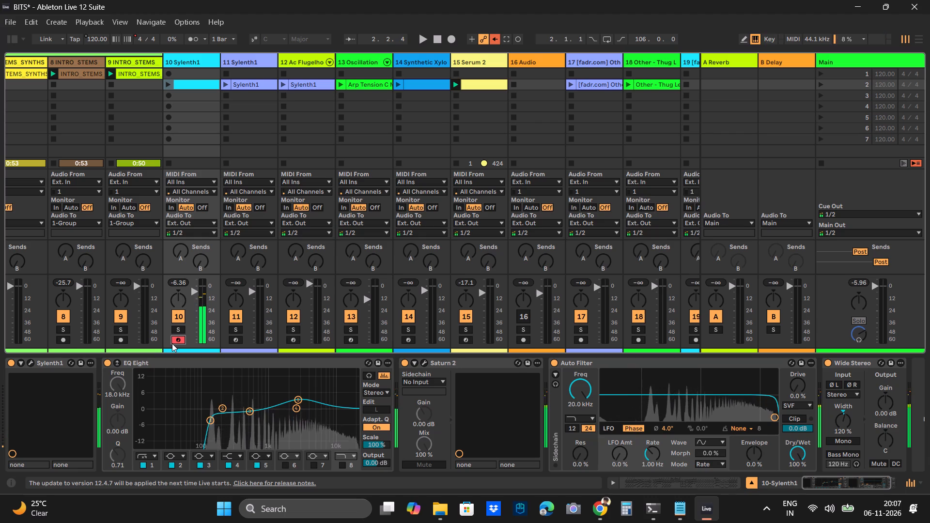
text(adgadgsthsthdgjjdgjdg)
Launch scene 1, play Sylenth1 notes and chords over the intro stems, including A minor and G major, and stop playback.
key(1)
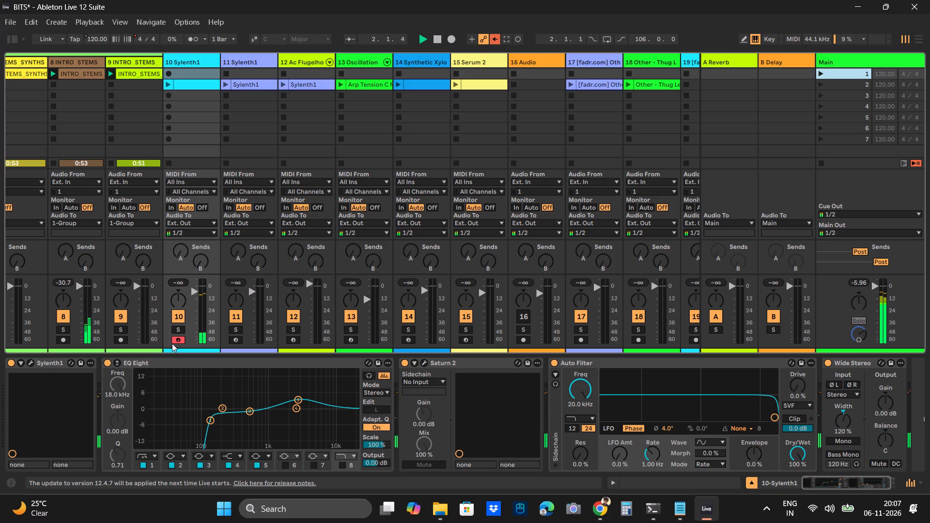
text(gjd)
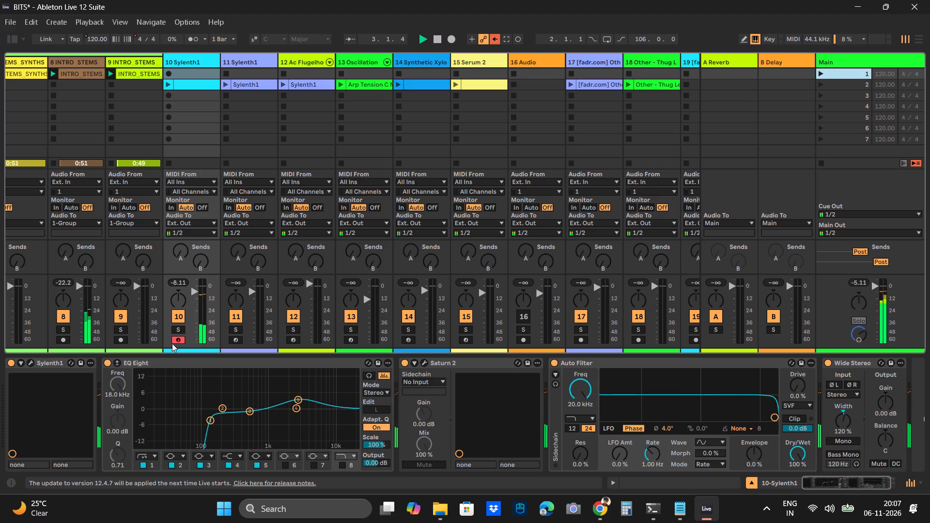
text(dkhkdh)
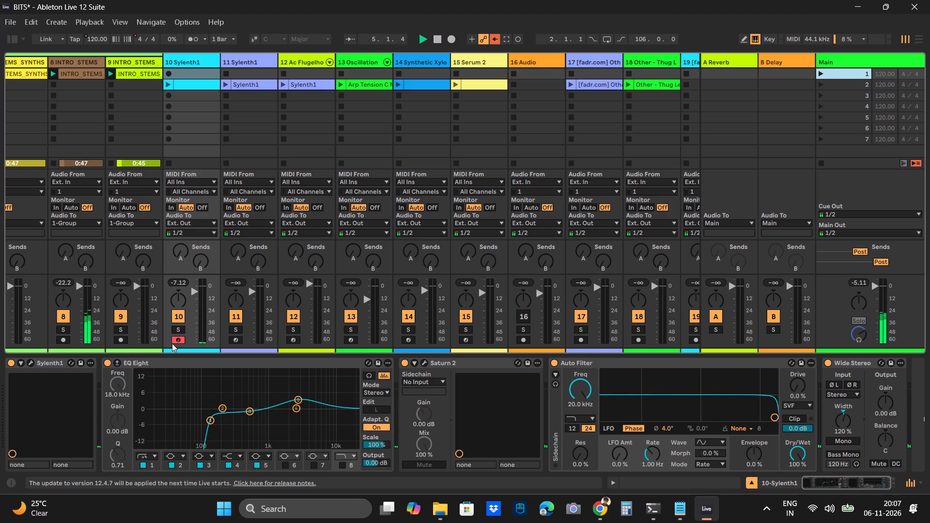
text(k;hk;h;hk)
text(k;hk;hk;h)
text(k;h;khk;h)
text(jgl)
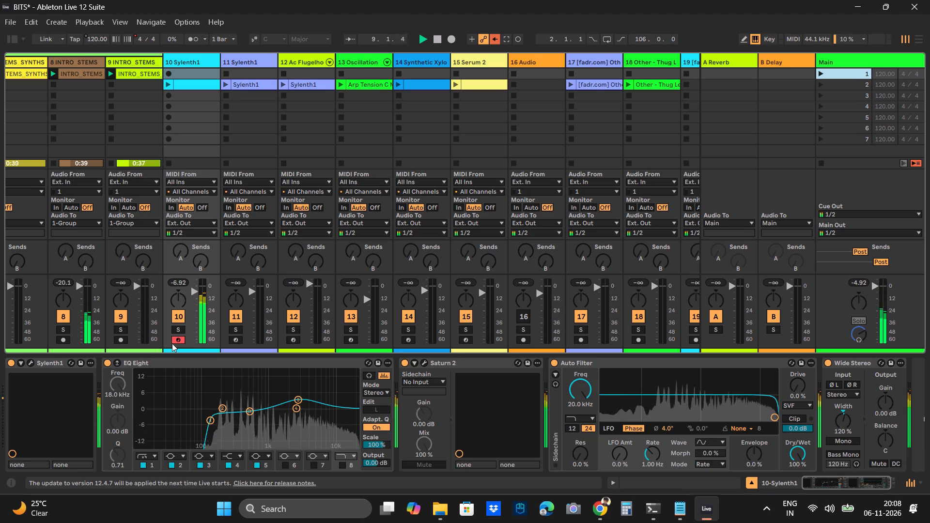
text(kfhjlg)
key(space)
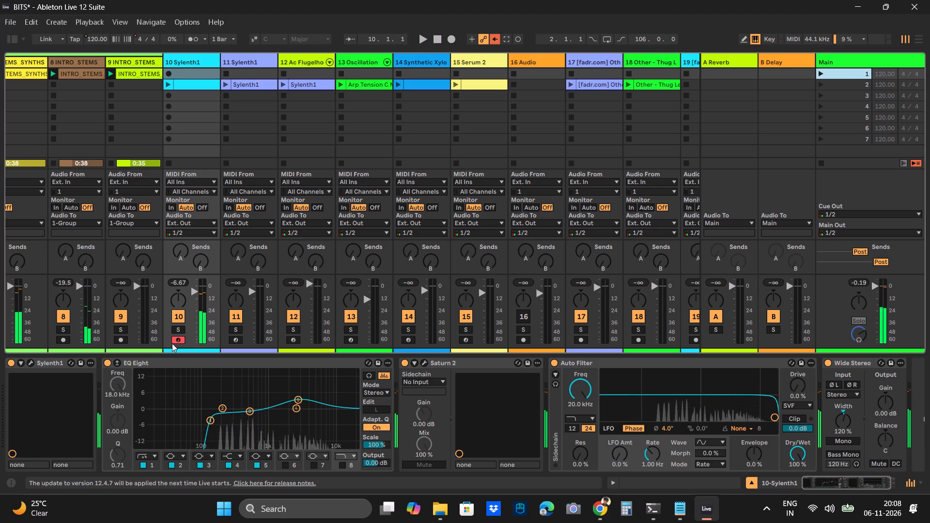
Record a new clip into the empty scene 1 slot of the 10 Sylenth1 track and stop playback.
key(space)
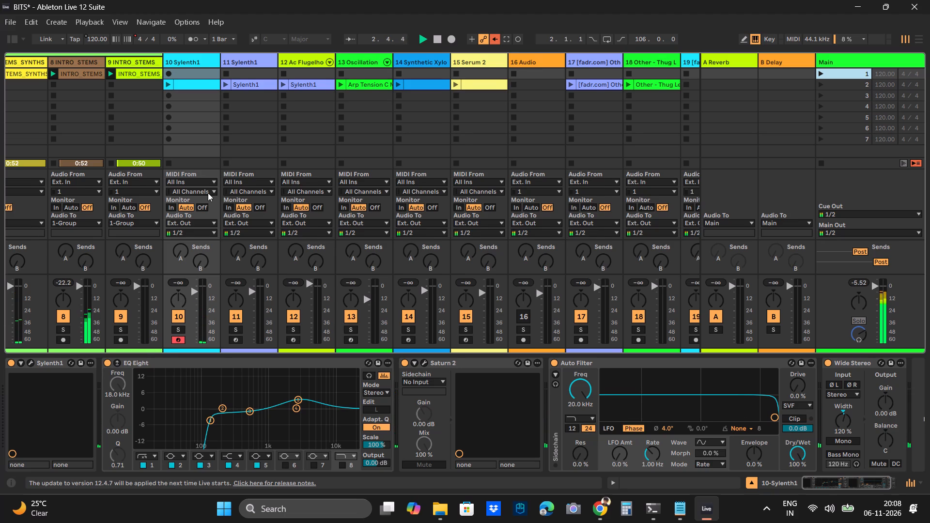
scroll(208, 193, right, 3)
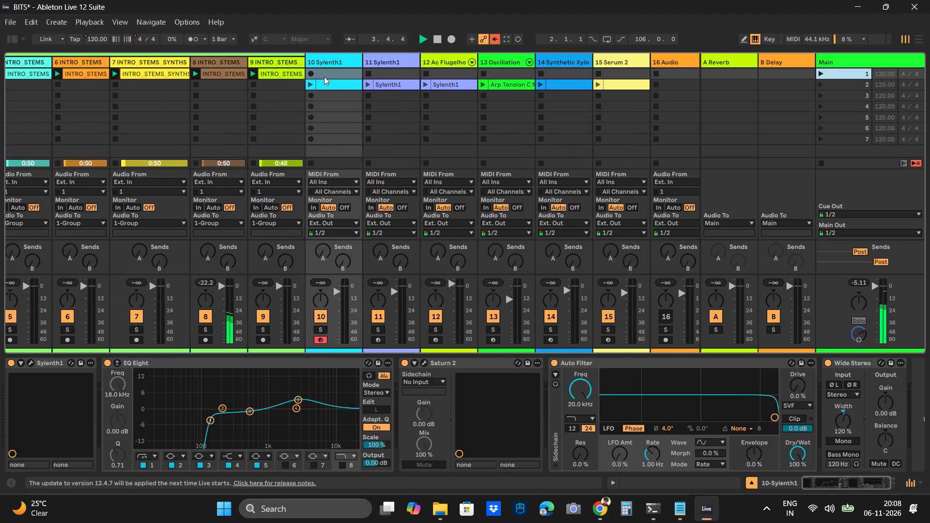
key(space)
click(318, 71)
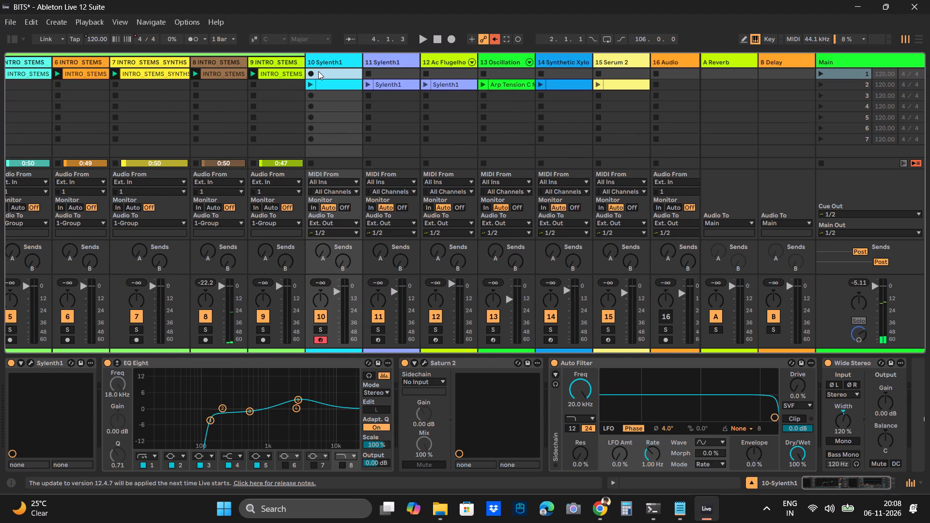
click(309, 73)
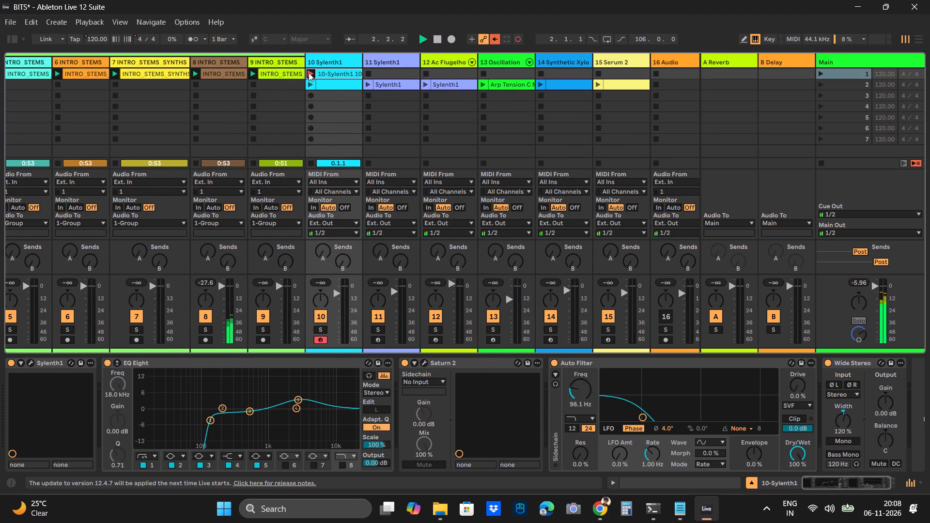
key(space)
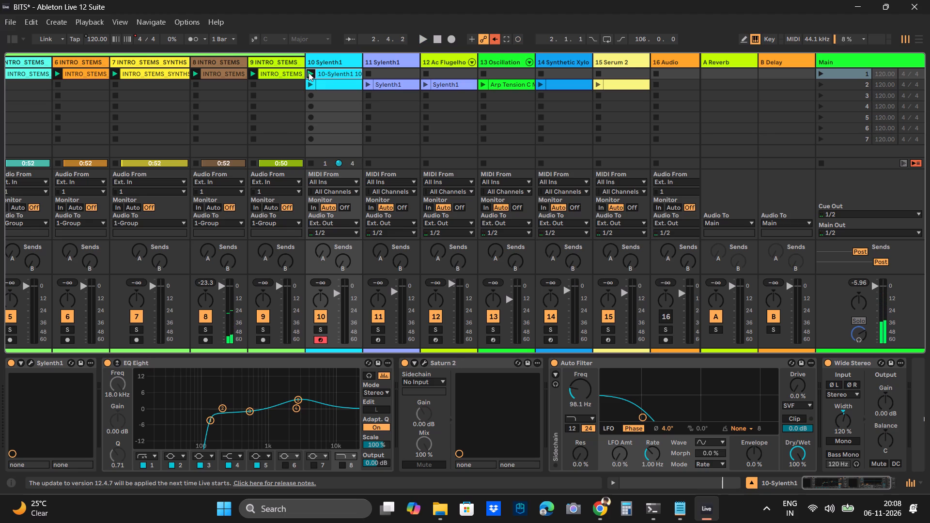
Show the new Sylenth1 clip in an enlarged note editor, add a short A4 note at 1.1.1, and audition it.
double_click(322, 72)
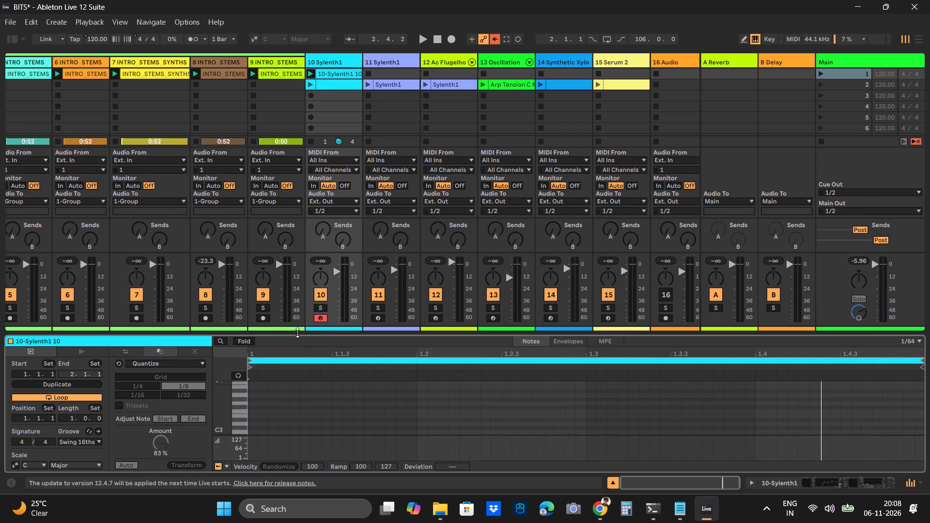
drag(297, 333, 346, 0)
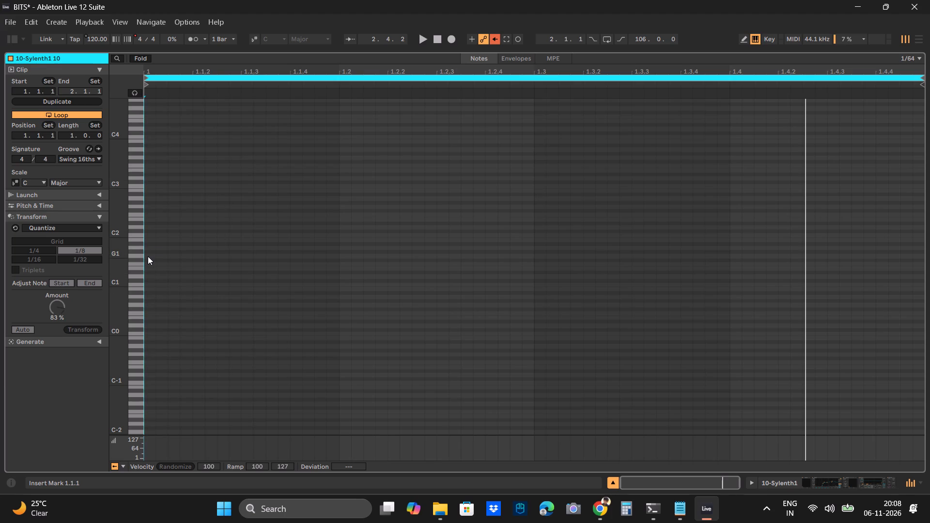
scroll(153, 196, up, 5)
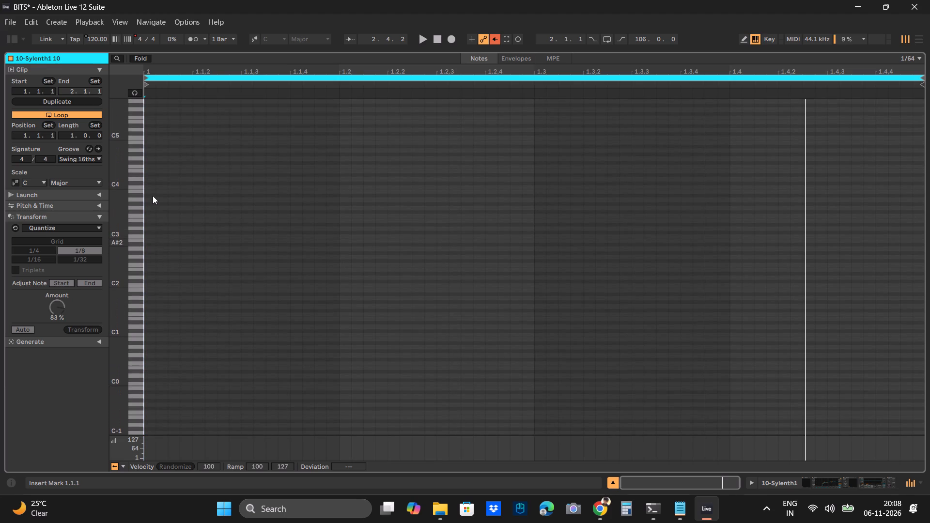
click(146, 149)
drag(146, 149, 155, 149)
key(space)
key(space)
key(space)
key(space)
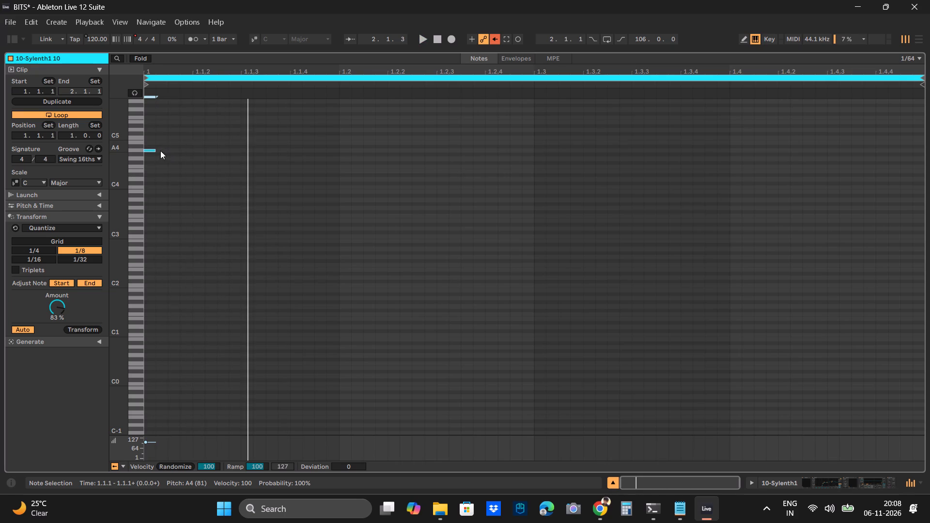
Lengthen the A4 note to one sixteenth, ending at 1.1.2, and audition it with playback and live test notes.
drag(155, 150, 196, 150)
key(space)
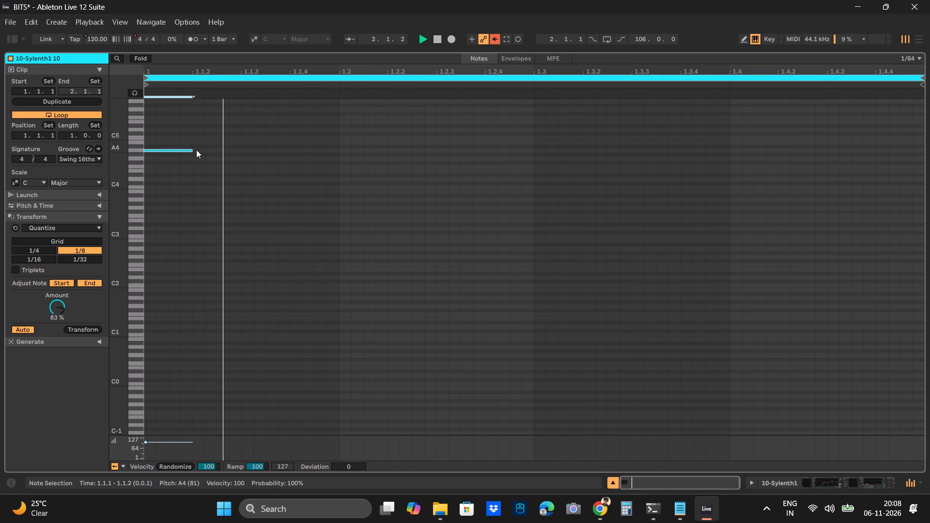
key(space)
key(space)
key(space)
key(space)
key(space)
text(yyyuuii)
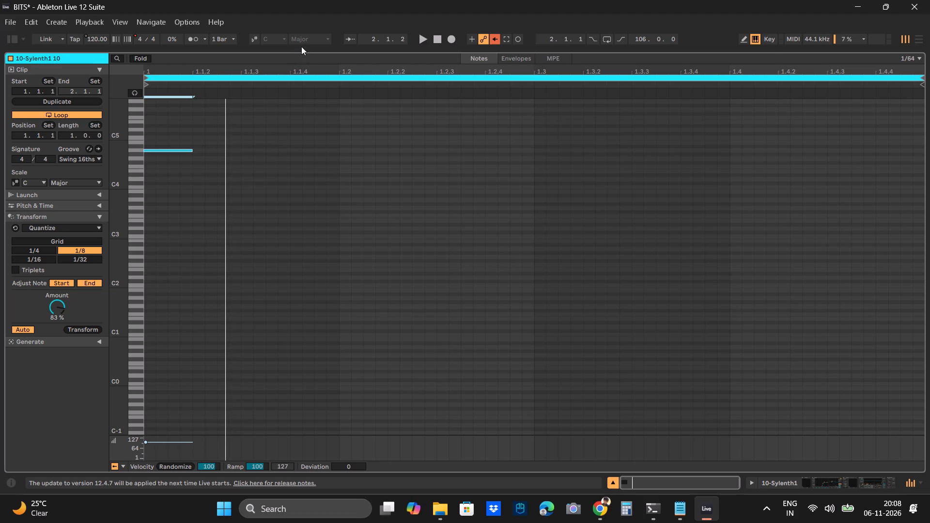
click(297, 50)
text(1eee1)
drag(296, 53, 304, 107)
key(space)
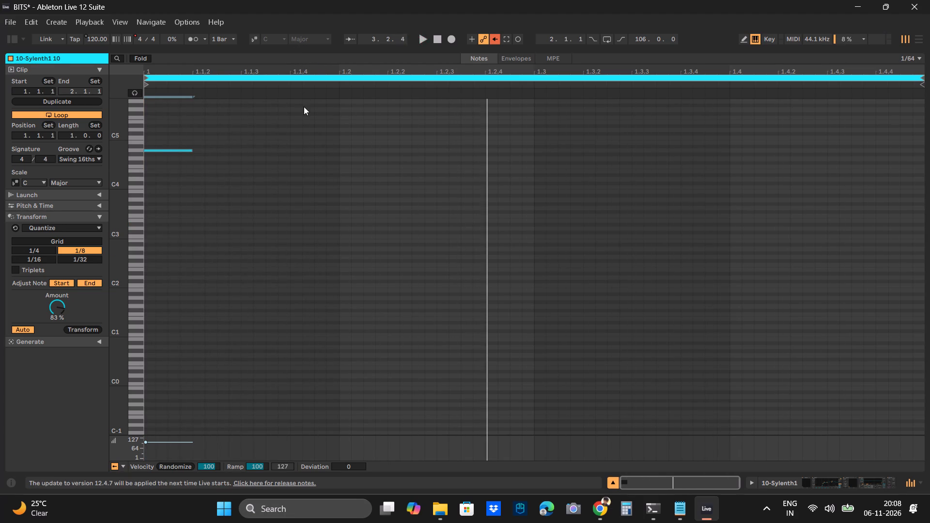
Bring back the session grid, launch the scene 2 Sylenth1 clip, relaunch the new scene 1 clip, and replay it repeatedly over the intro stems.
drag(304, 107, 439, 51)
drag(439, 51, 451, 332)
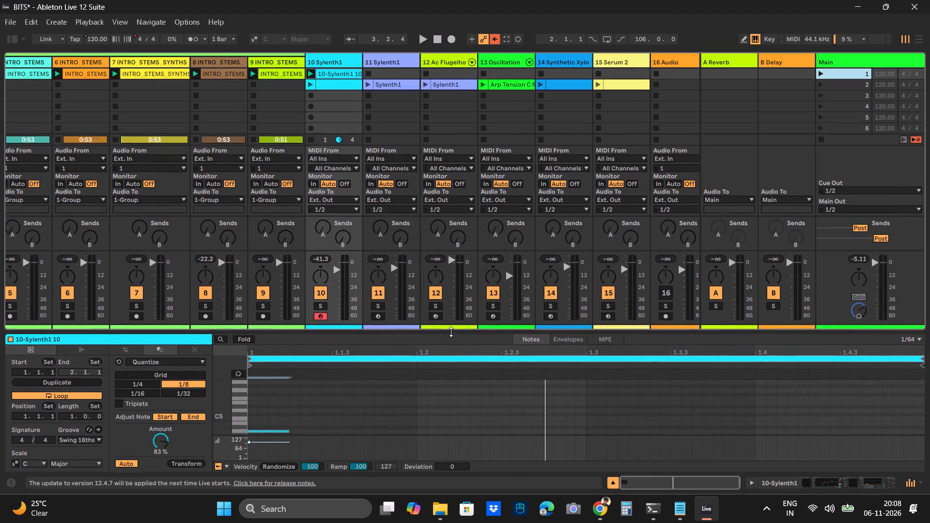
drag(451, 332, 462, 359)
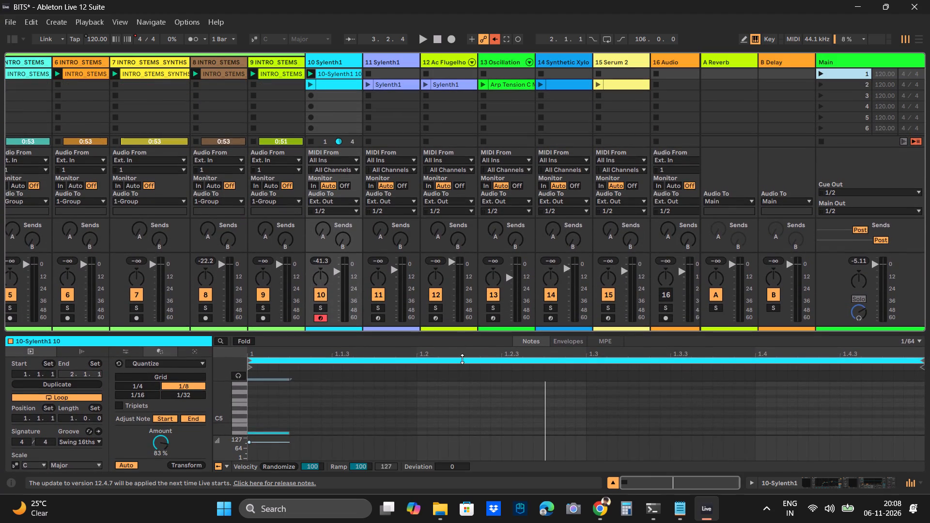
drag(462, 359, 462, 375)
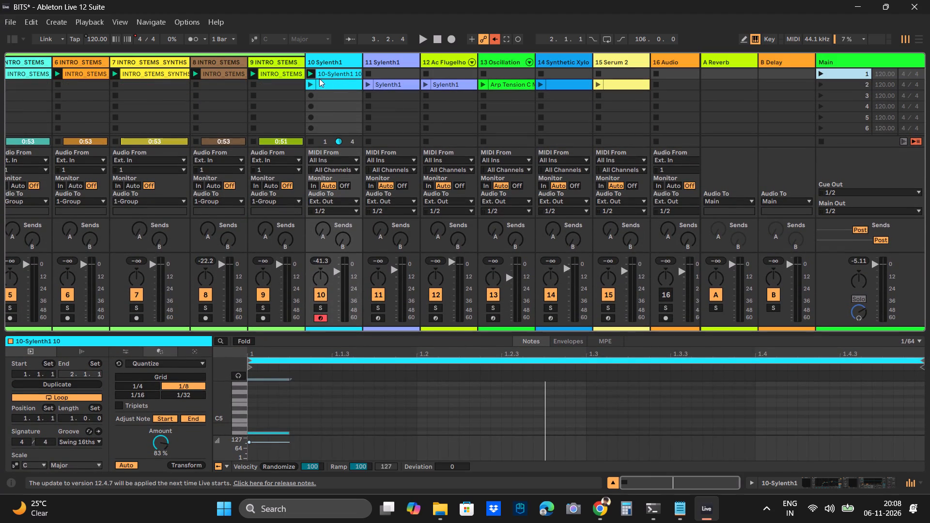
click(310, 82)
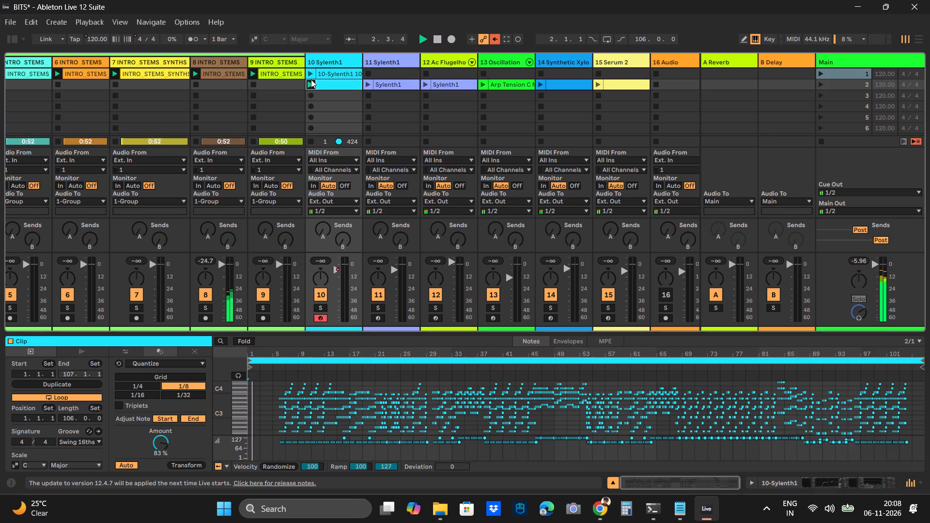
click(311, 74)
key(space)
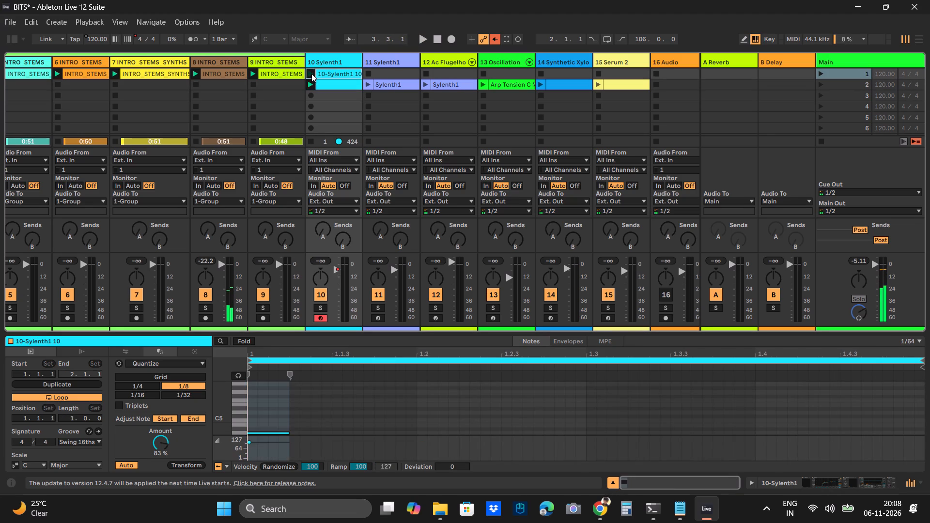
text(yy)
key(space)
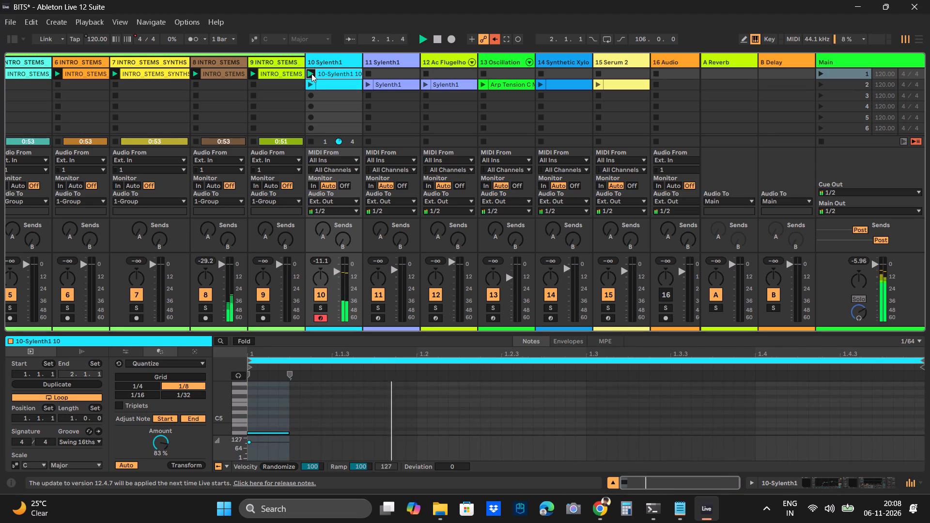
key(space)
key(space)
key(space)
key(space)
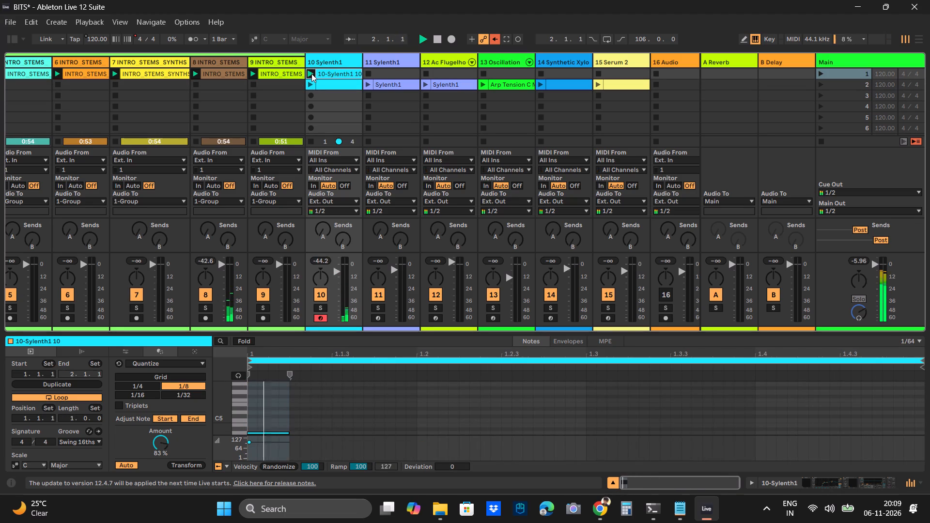
key(space)
key(space)
key(space)
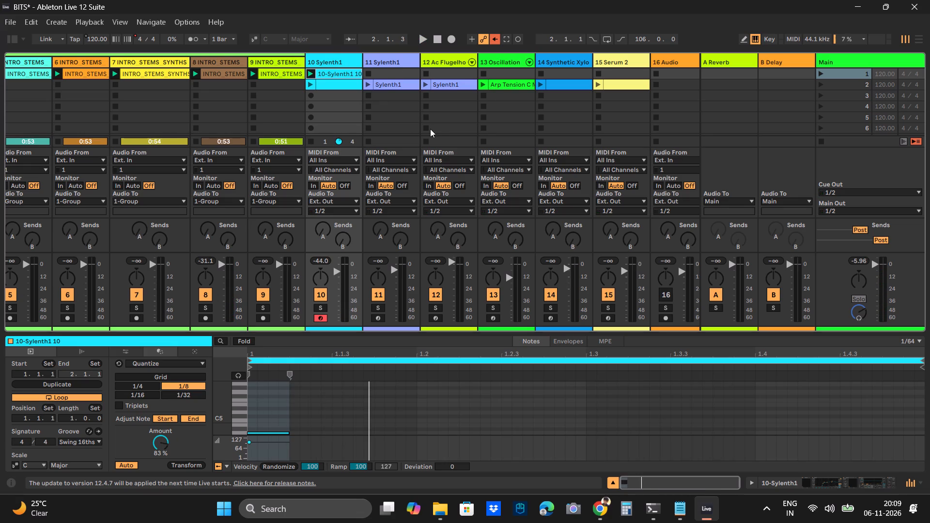
Show the 10 Sylenth1 track's devices, raise the Auto Filter frequency to 20.0 kHz, and replay the clip to hear it.
double_click(342, 58)
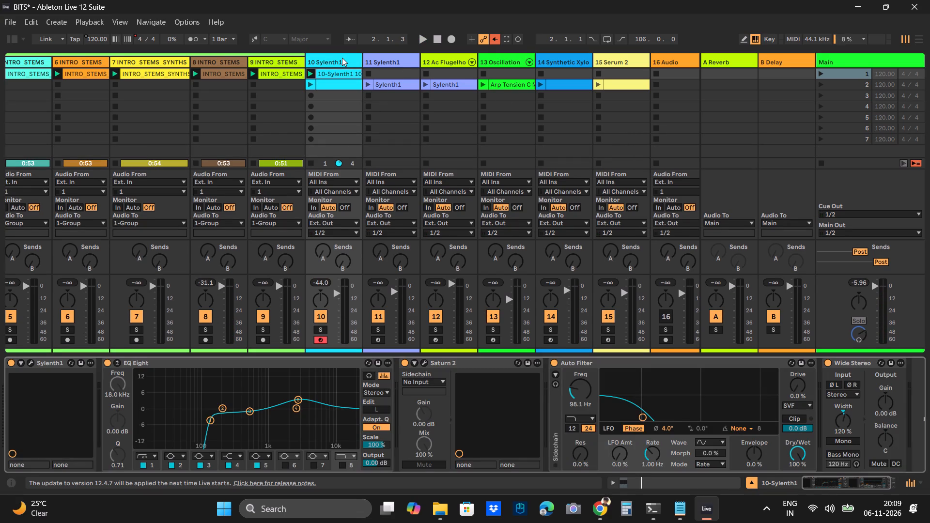
key(space)
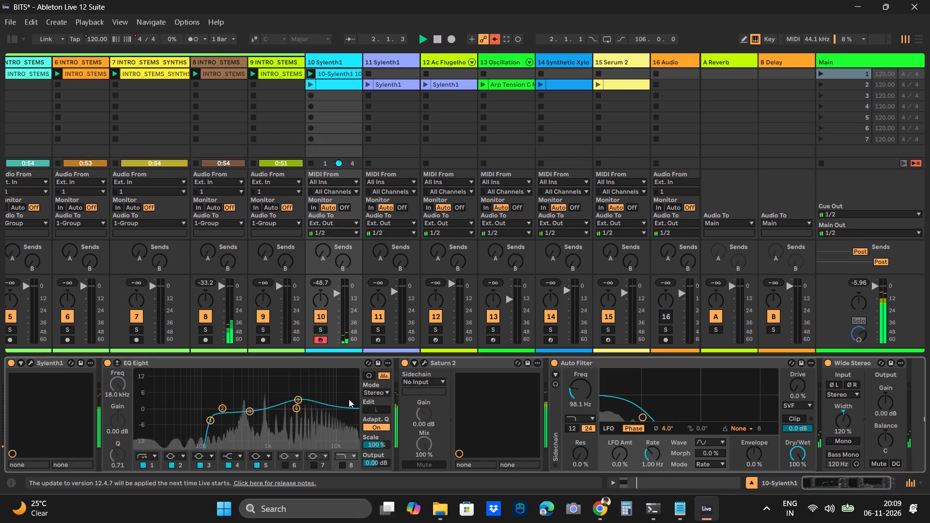
scroll(349, 399, left, 1)
key(space)
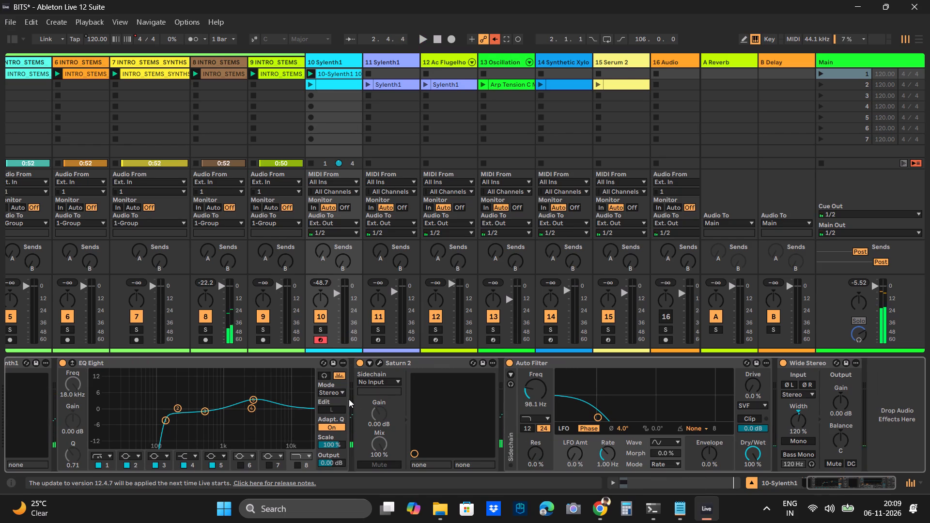
drag(599, 418, 730, 418)
key(space)
key(space)
key(space)
key(space)
key(space)
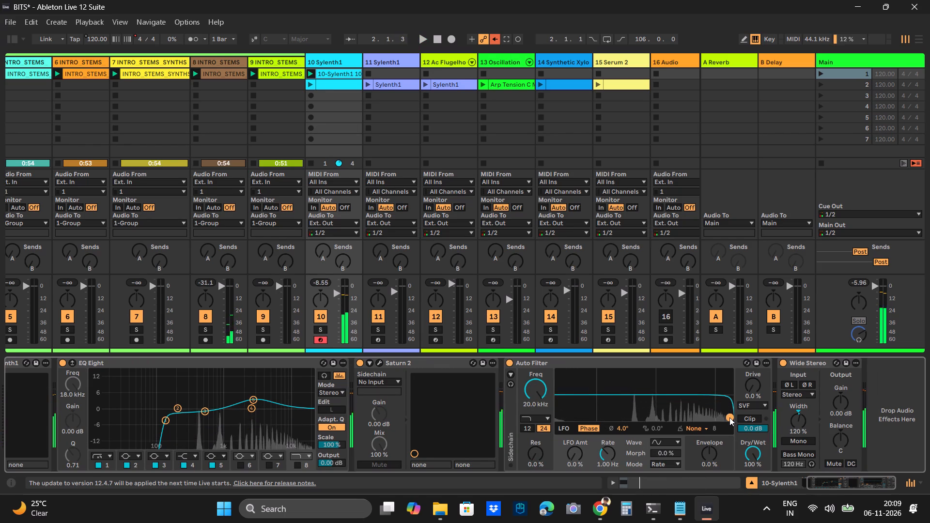
key(space)
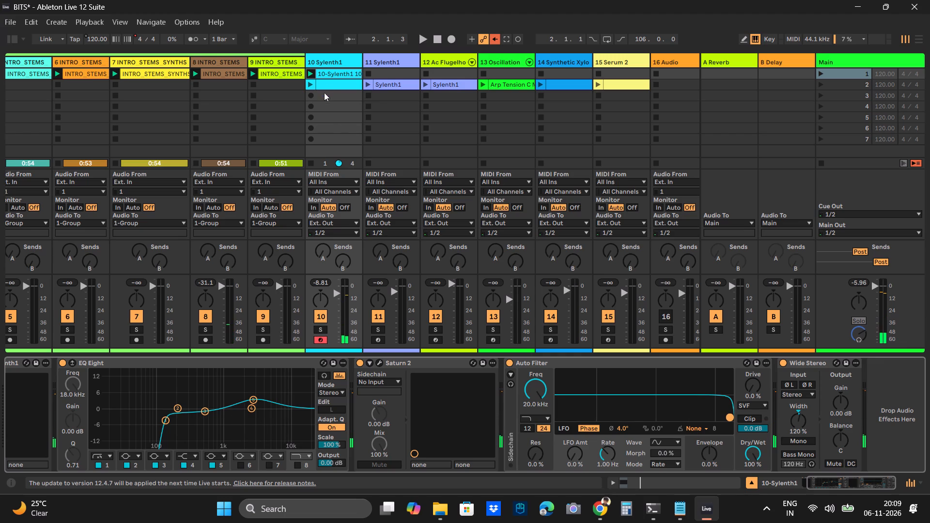
Reopen the new Sylenth1 clip in the enlarged note editor, select its A4 note, and audition it with live test notes and playback.
double_click(330, 75)
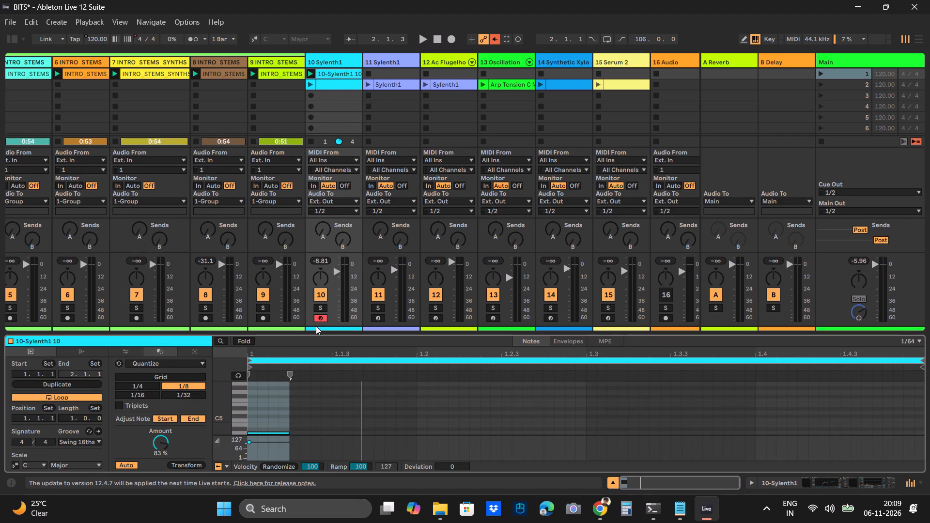
drag(313, 333, 382, 0)
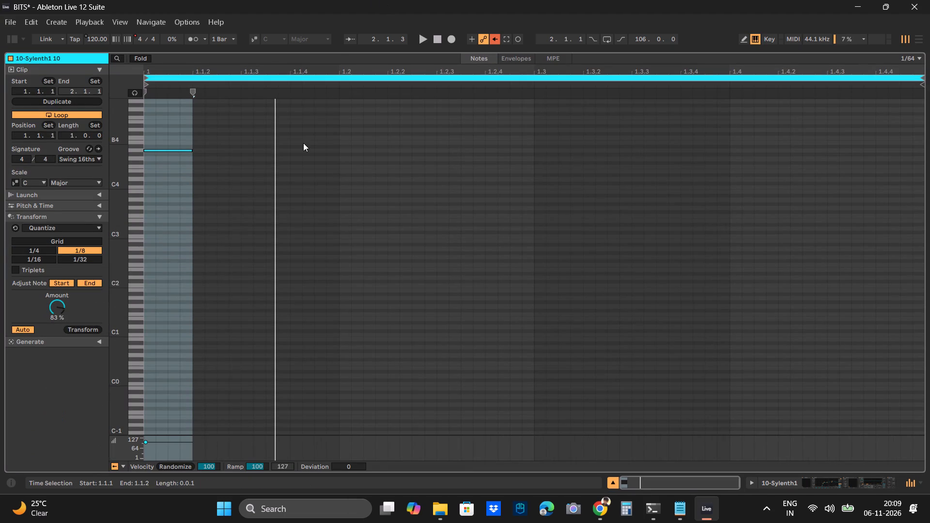
right_click(303, 143)
click(265, 155)
click(265, 155)
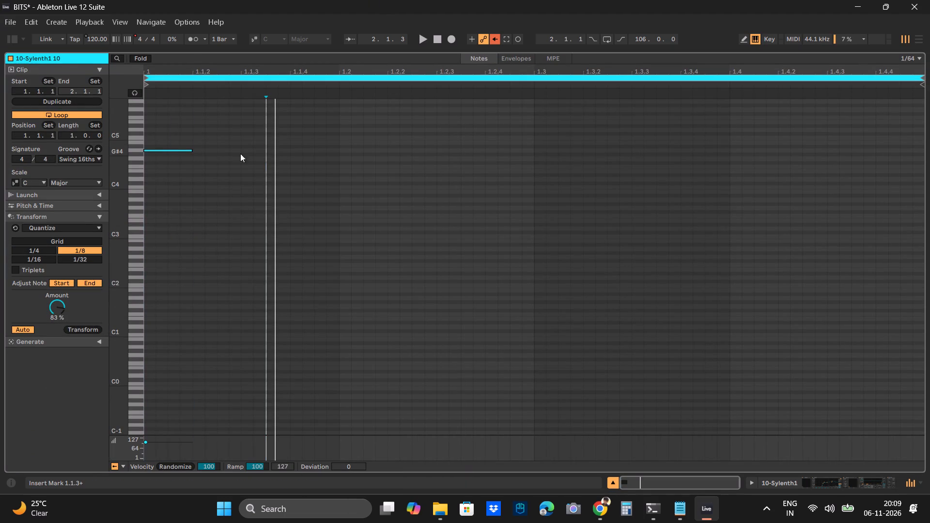
click(166, 150)
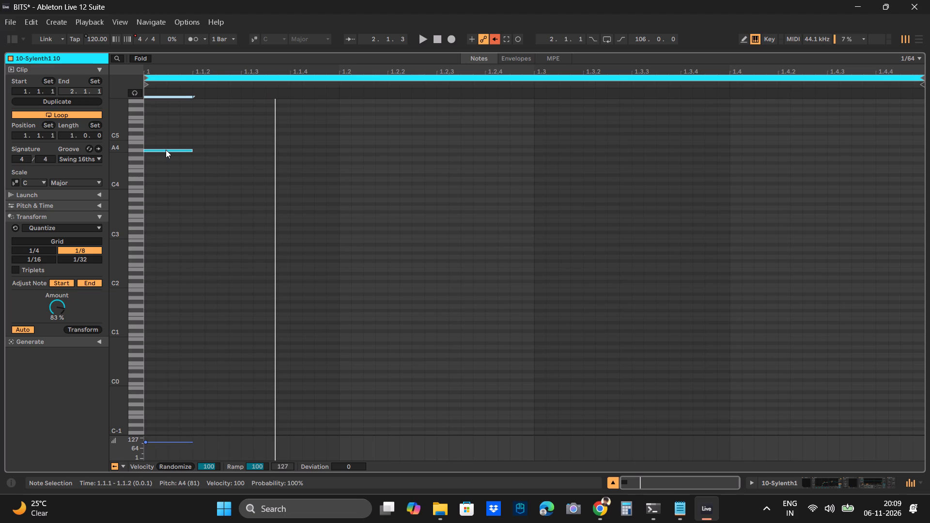
text(yy)
key(space)
key(space)
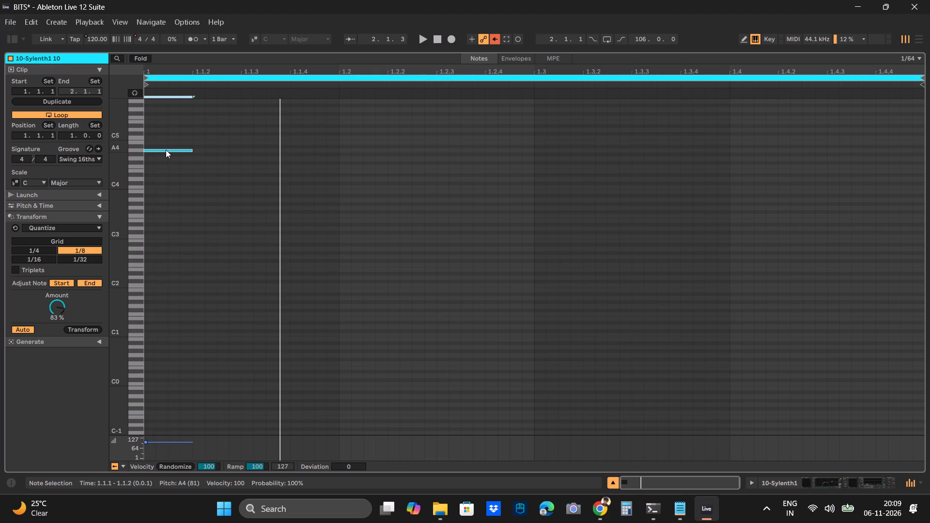
Transpose the selected note down two octaves to A2, replaying the clip after each octave shift.
key(shift+Left)
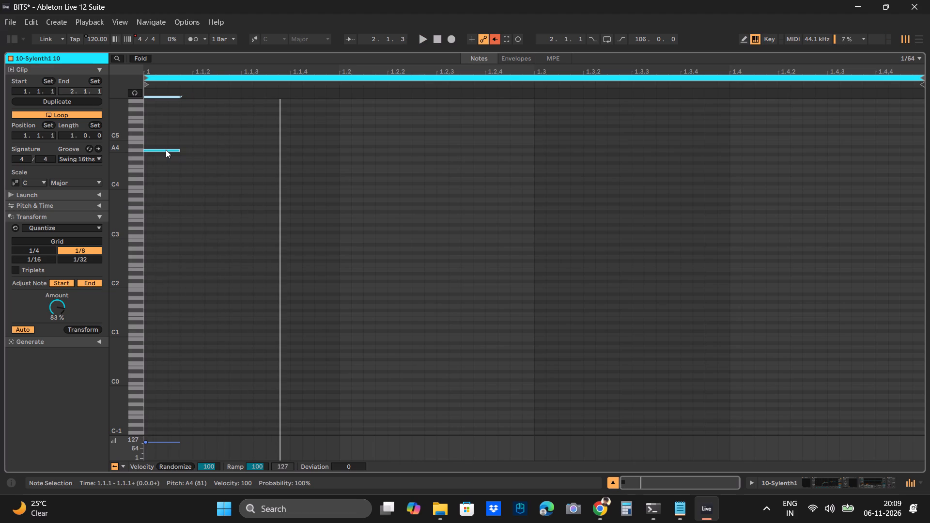
key(shift+Right)
key(shift+Down)
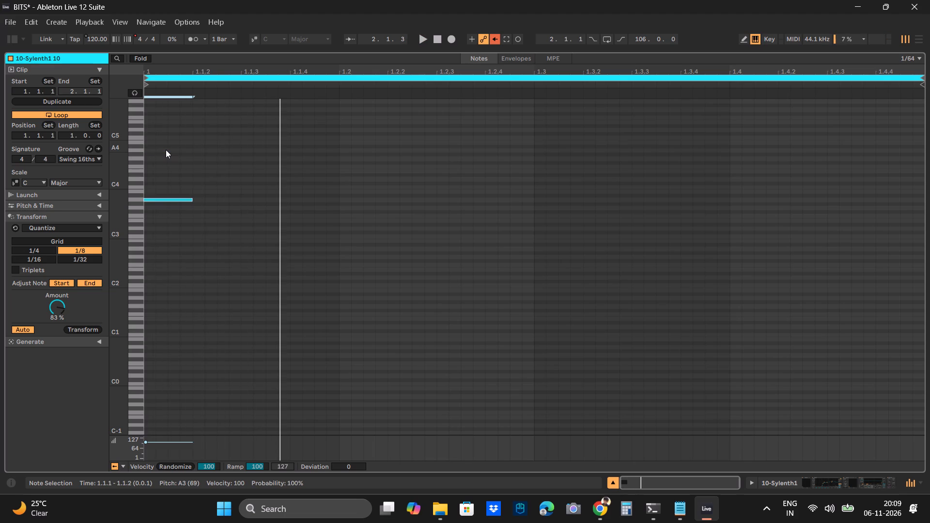
key(space)
key(space)
key(space)
key(space)
key(shift+Down)
key(space)
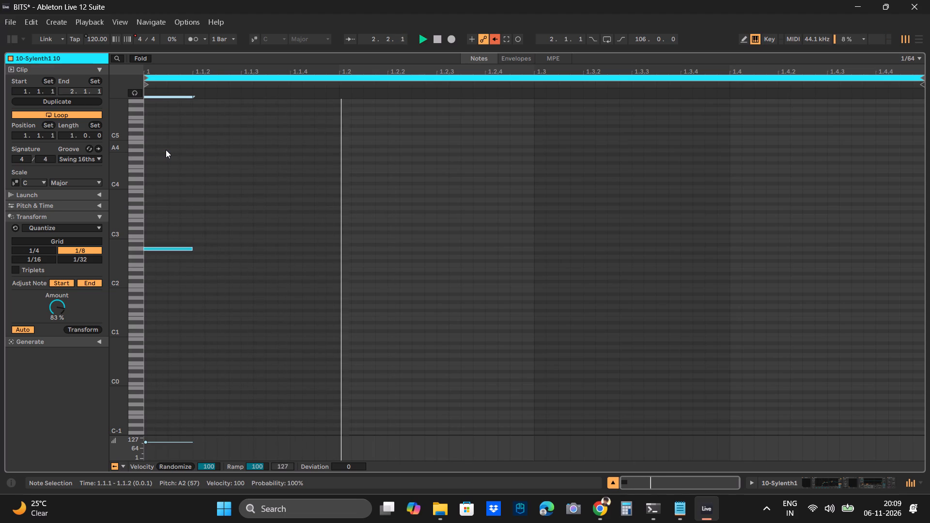
Replay the clip repeatedly to hear the A2 note over the intro stems.
key(space)
key(space)
key(space)
key(space)
key(space)
key(space)
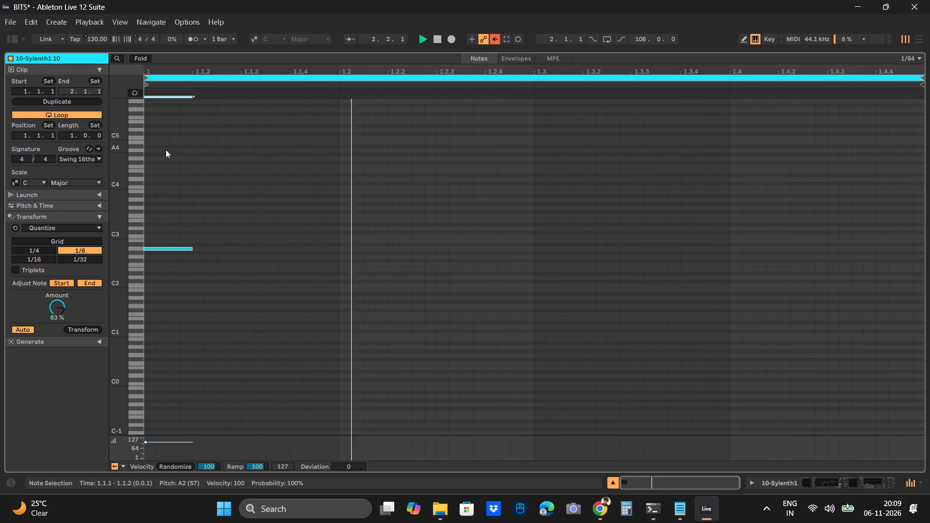
key(space)
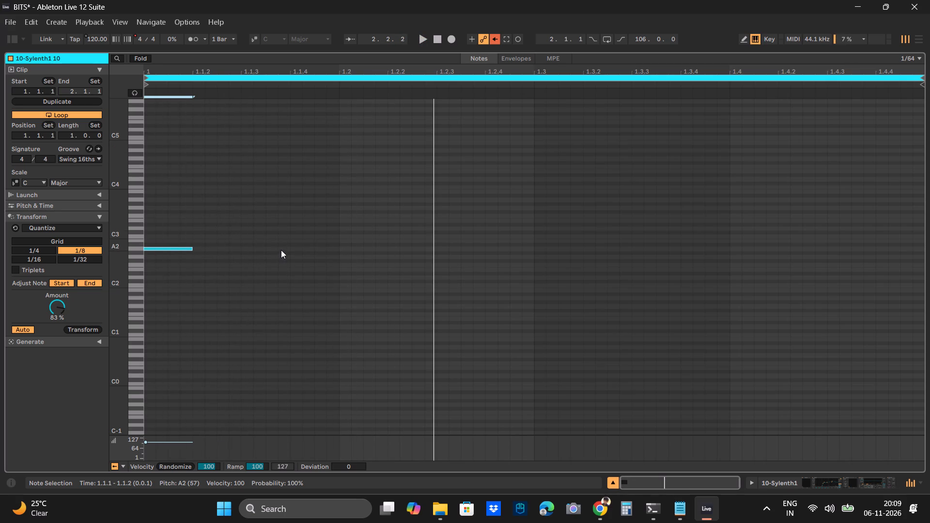
Duplicate the A2 note, place the copy at 1.1.4, and replay the clip to check its timing.
click(178, 250)
key(ctrl+c)
key(ctrl+v)
key(ctrl+d)
drag(204, 247, 353, 247)
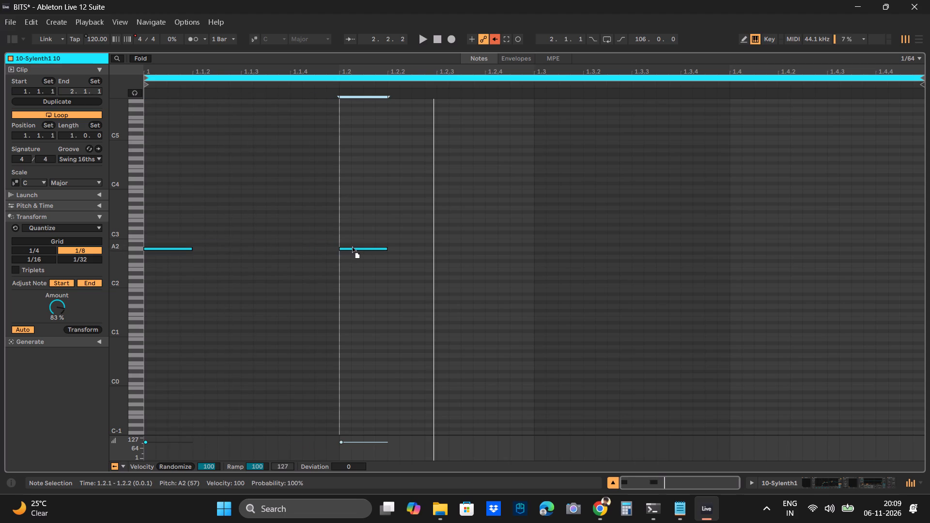
drag(353, 247, 354, 247)
key(space)
drag(347, 250, 295, 249)
key(space)
key(space)
key(space)
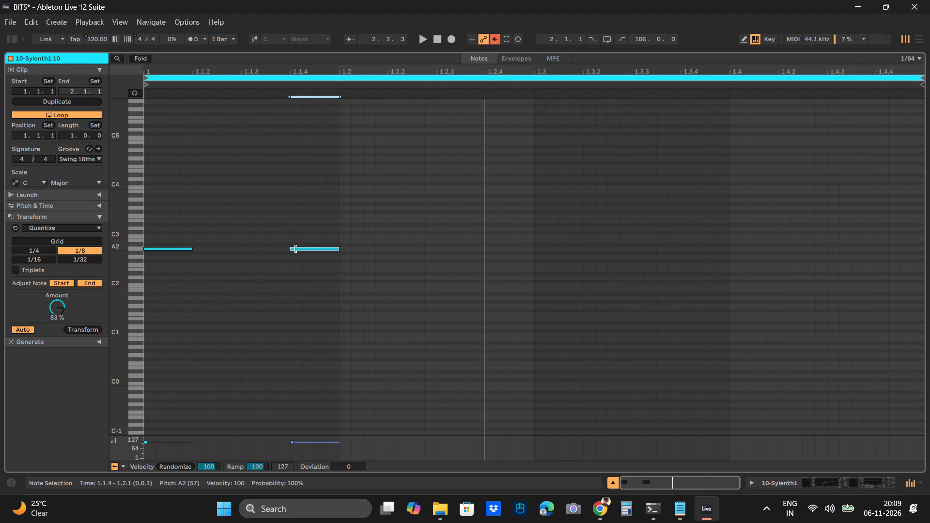
key(space)
key(space)
key(space)
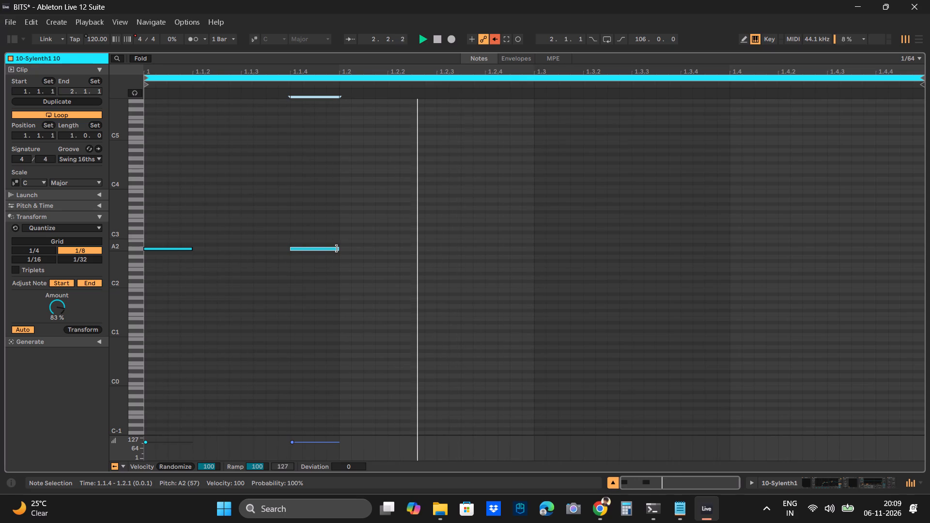
key(space)
Duplicate the second A2 note and place the copy at 1.2.3, replaying the clip between position adjustments.
key(ctrl+d)
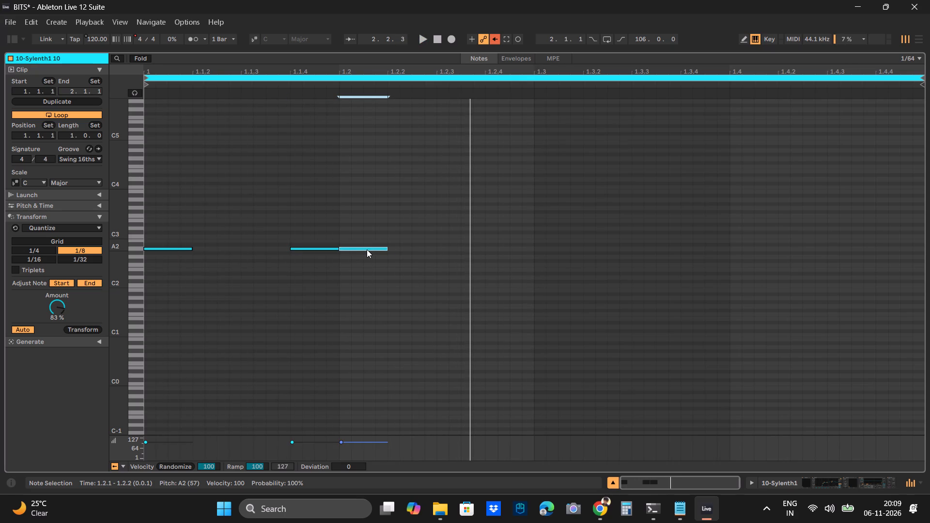
drag(362, 251, 467, 248)
key(space)
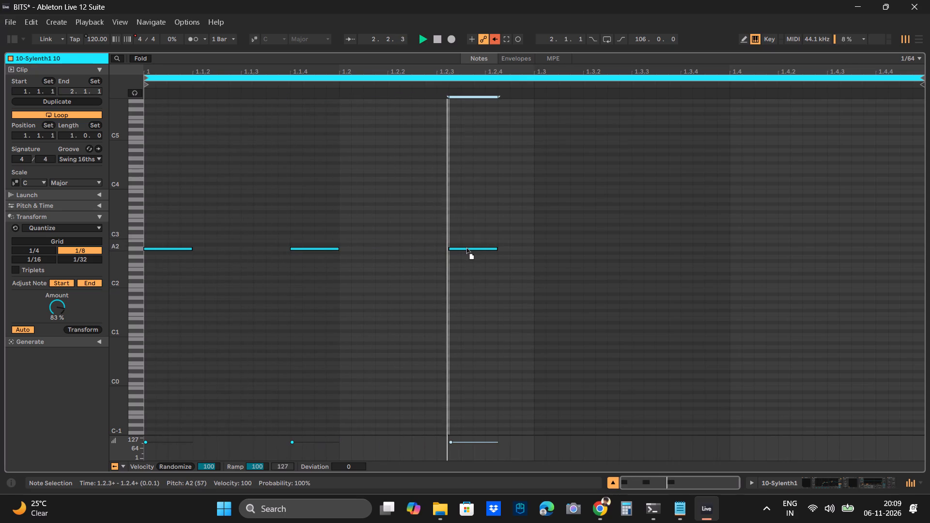
drag(467, 248, 450, 250)
key(space)
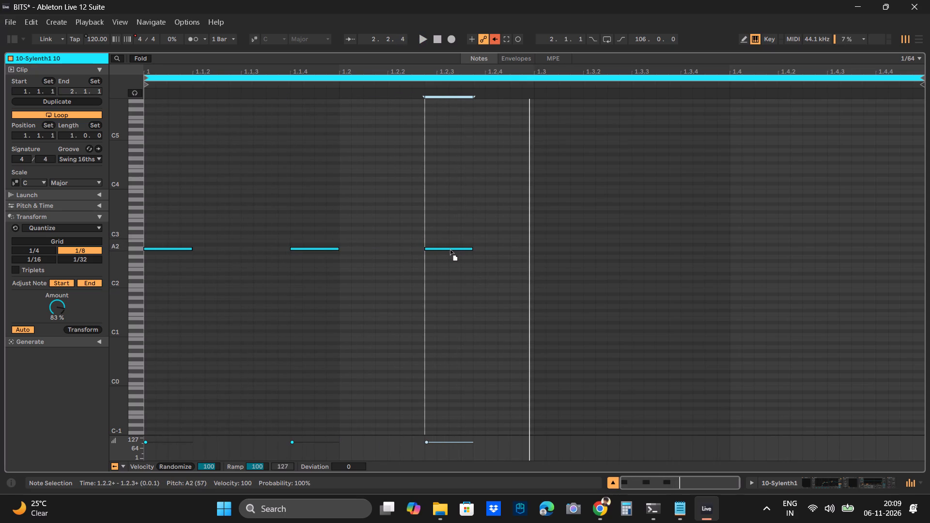
drag(450, 250, 448, 250)
key(space)
key(space)
key(space)
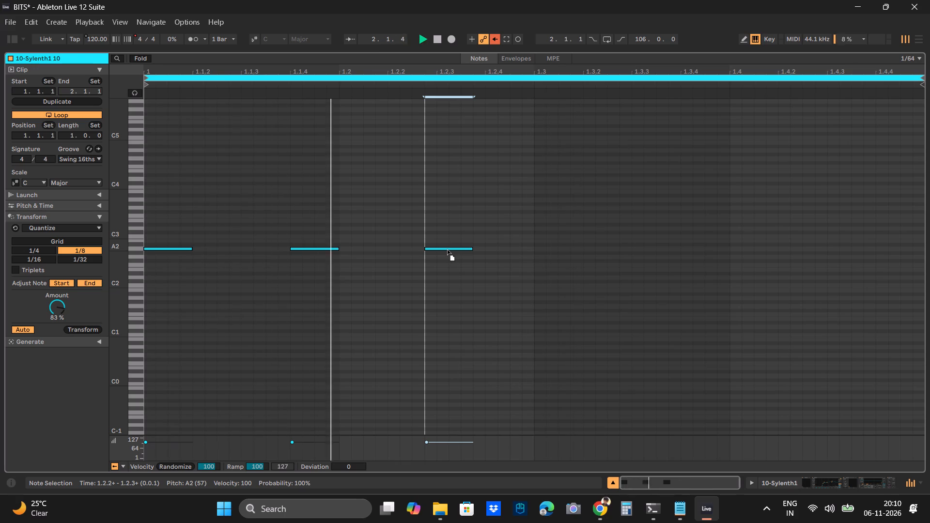
drag(448, 250, 465, 250)
key(space)
key(space)
key(space)
Play the clip through several times to hear the three-note A2 rhythm.
right_click(492, 271)
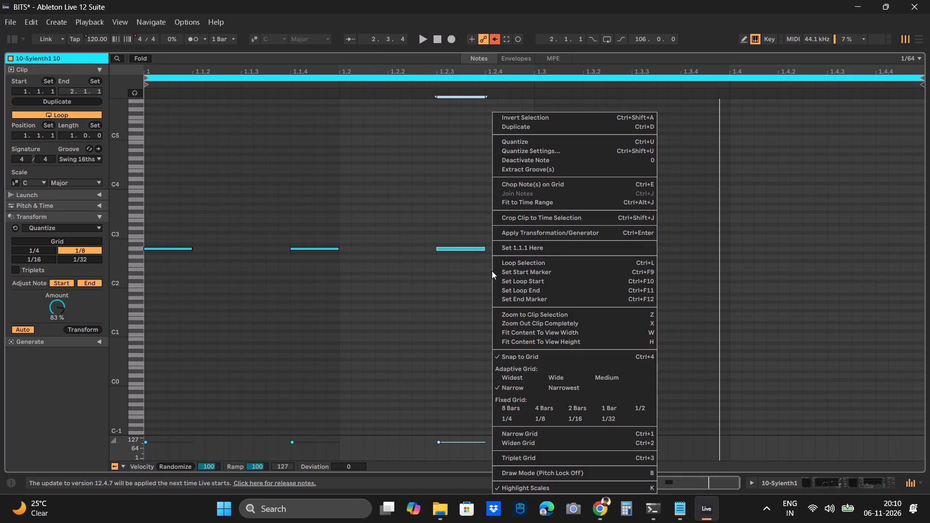
right_click(463, 274)
click(431, 279)
key(space)
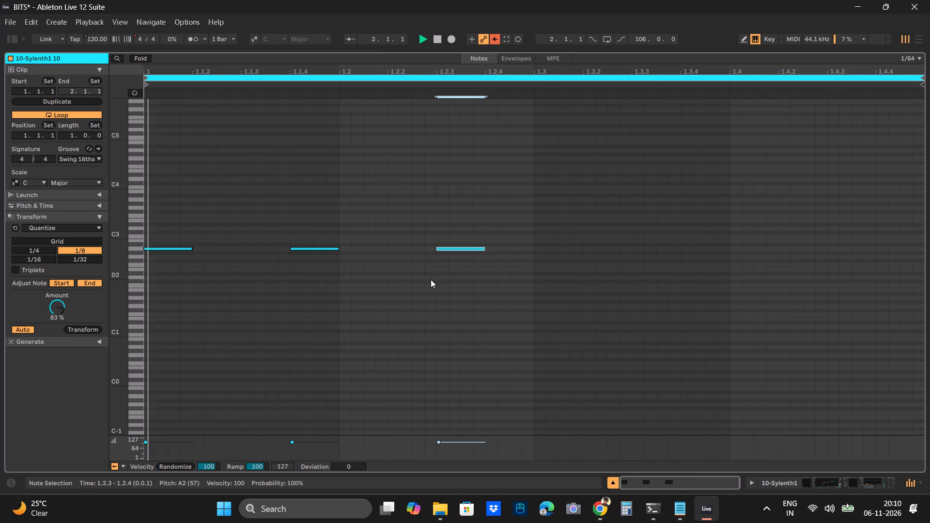
ctrl+scroll(431, 279, down, 9)
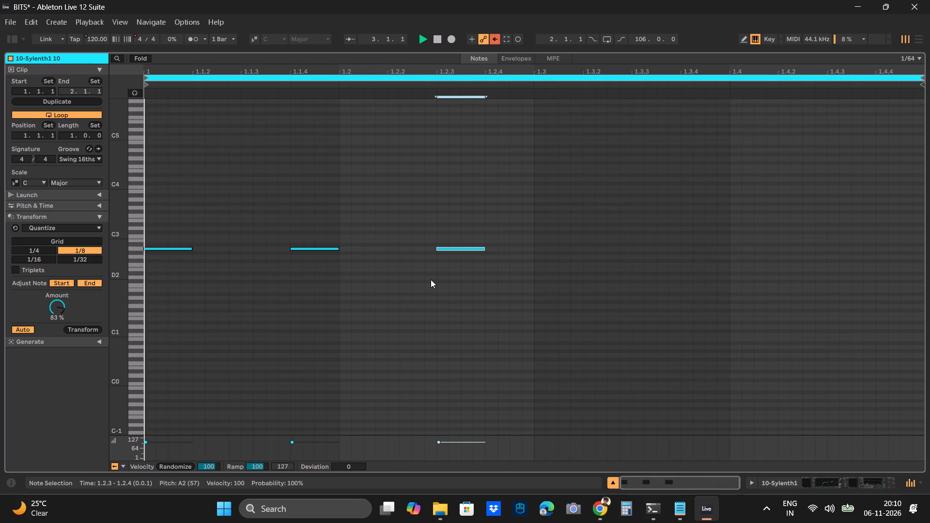
ctrl+scroll(431, 279, down, 9)
key(space)
key(space)
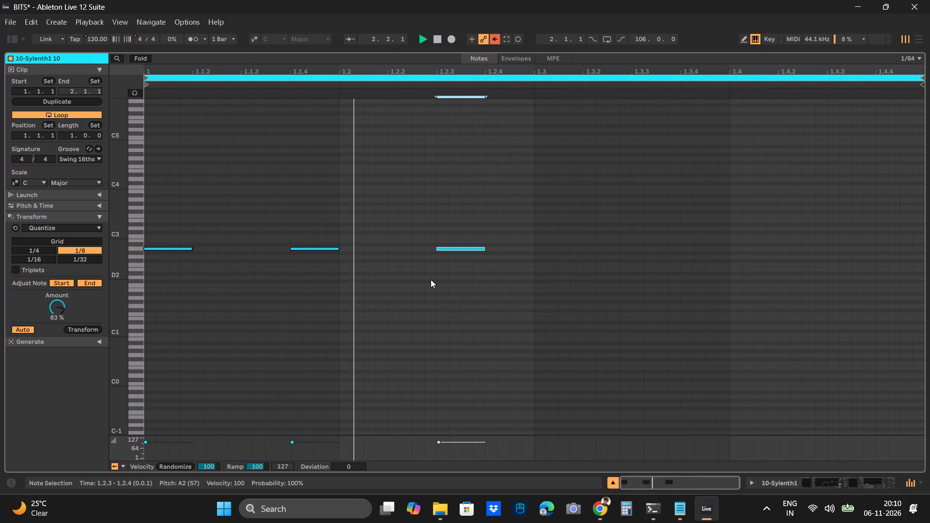
key(space)
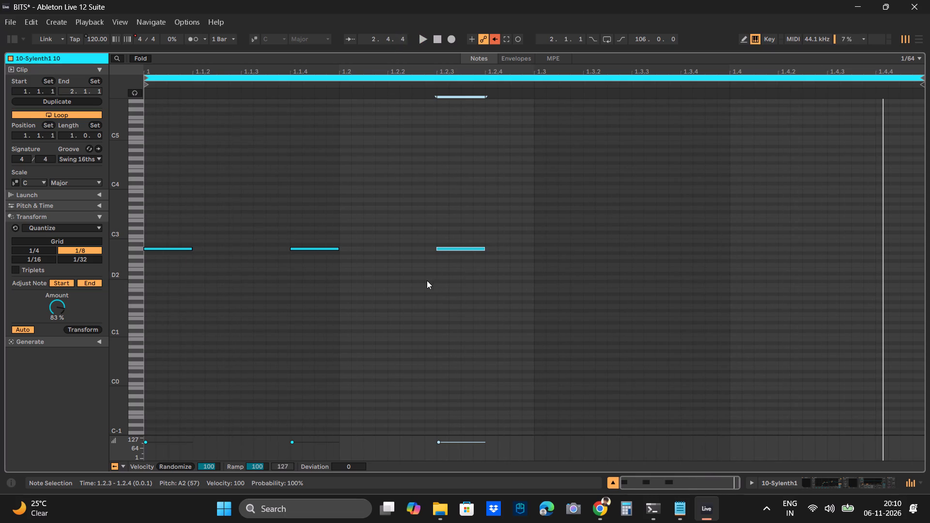
Duplicate the three A2 notes, place the copies an octave lower on A1 starting at 1.1.1, and play the result.
drag(164, 206, 430, 298)
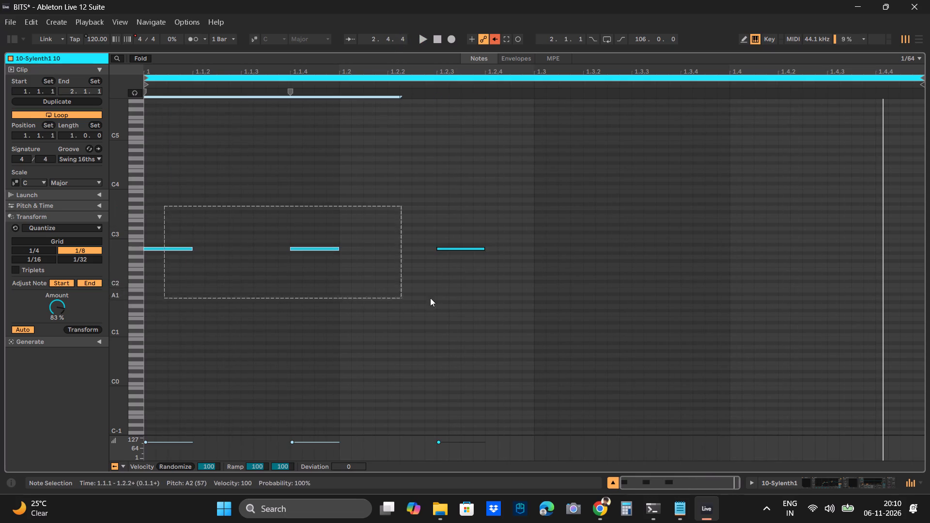
drag(430, 298, 539, 285)
key(ctrl+c)
key(ctrl+v)
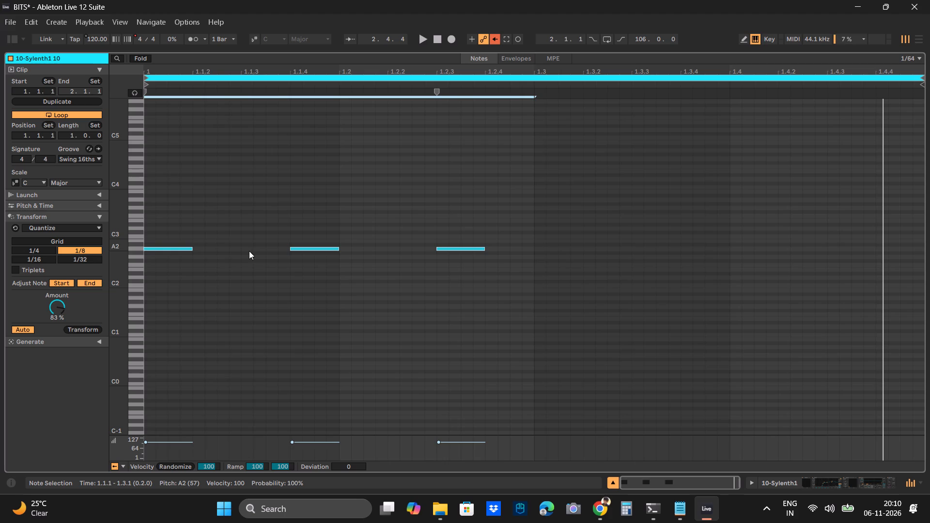
key(ctrl+d)
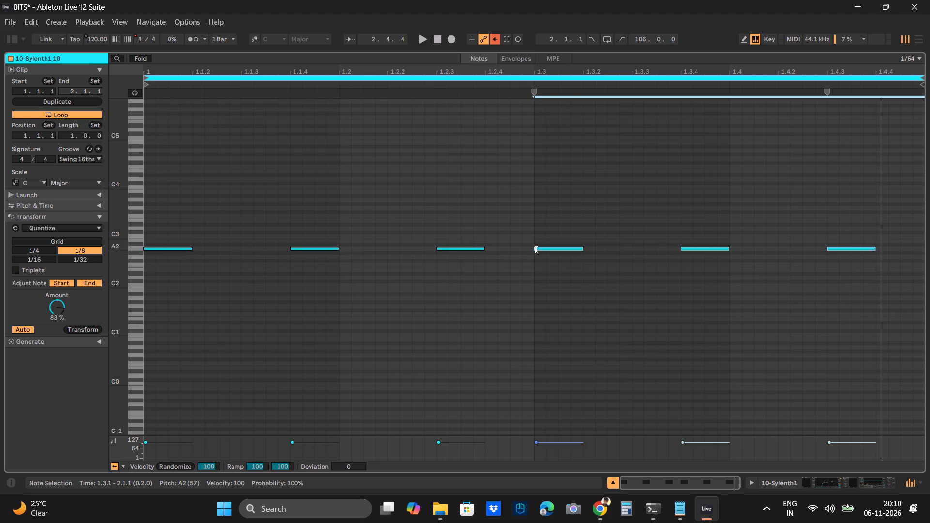
drag(543, 250, 149, 287)
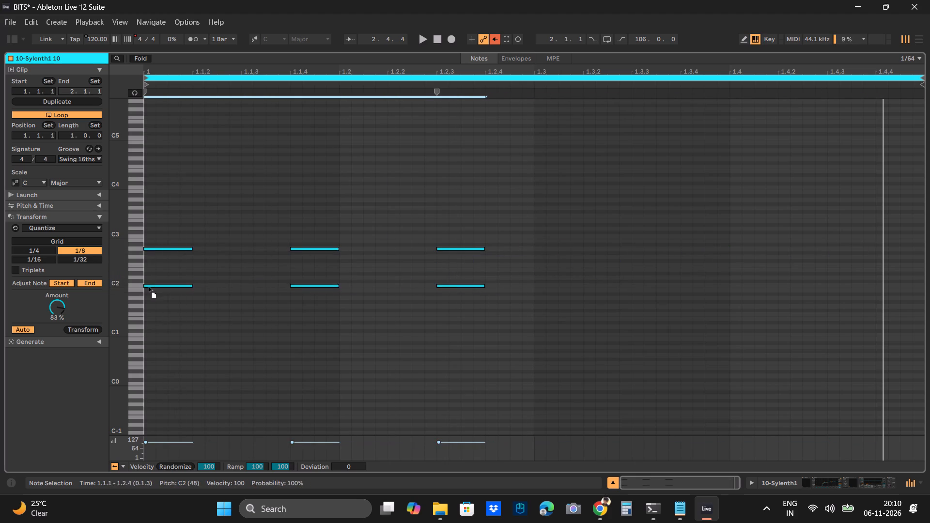
drag(149, 287, 149, 298)
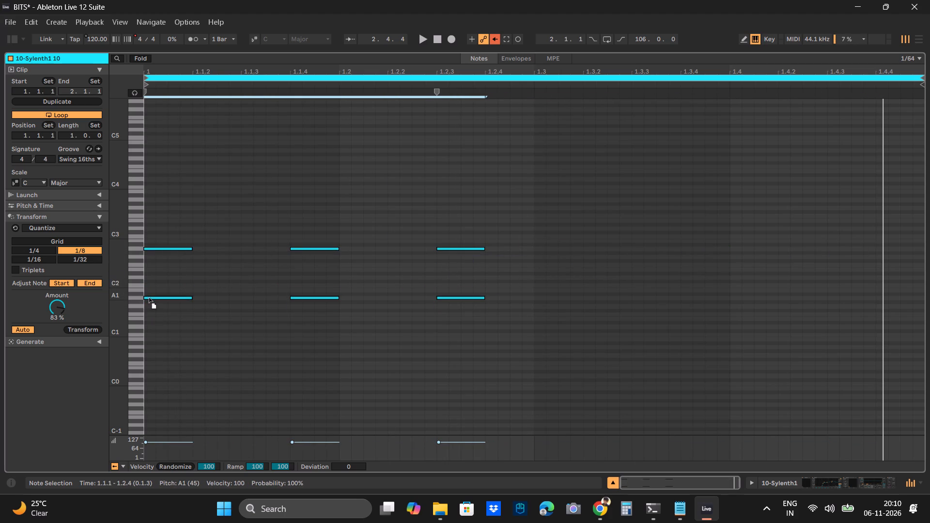
drag(149, 298, 148, 295)
drag(152, 295, 146, 298)
key(space)
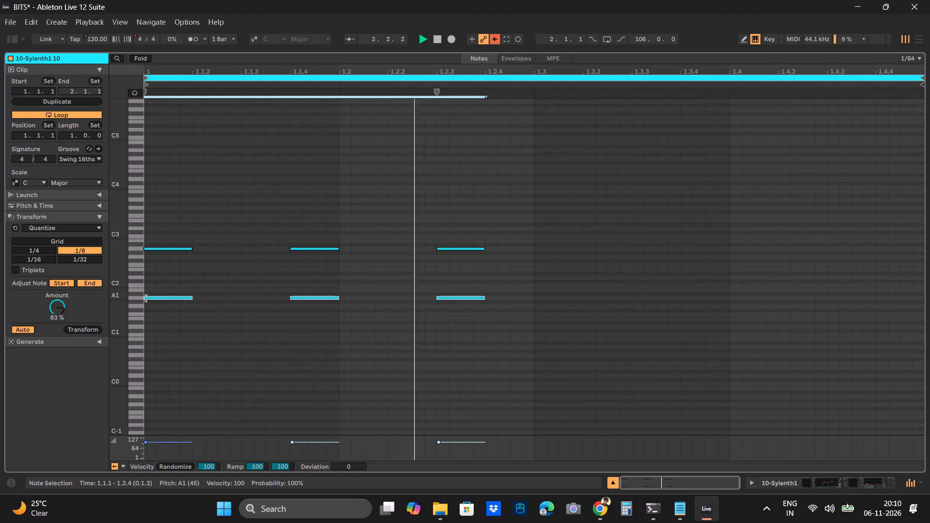
key(space)
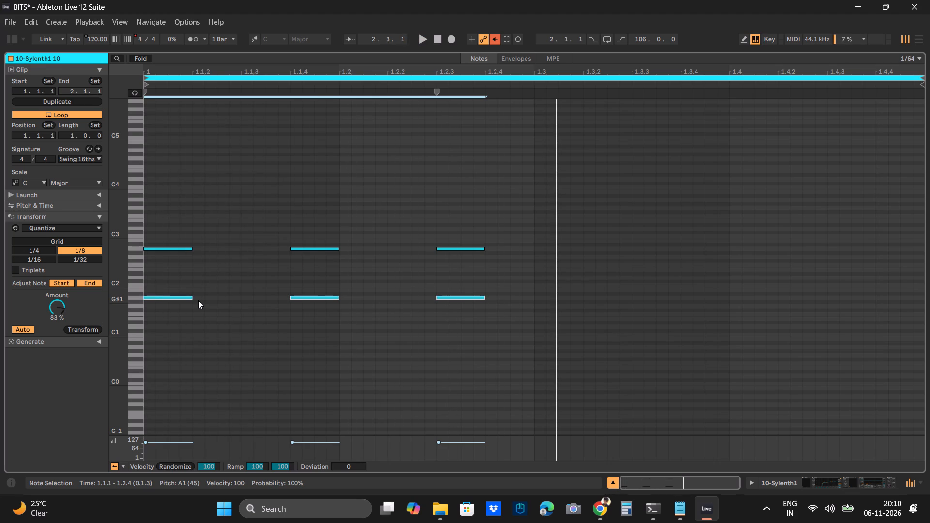
Duplicate the three A1 notes, place the copies on E2 aligned with the others from 1.1.1, and play the chords.
key(ctrl+d)
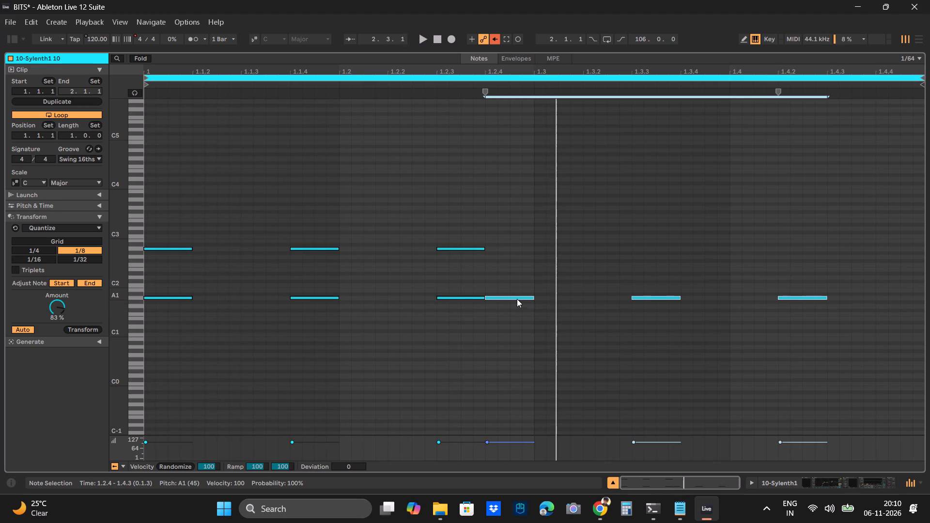
drag(515, 298, 166, 273)
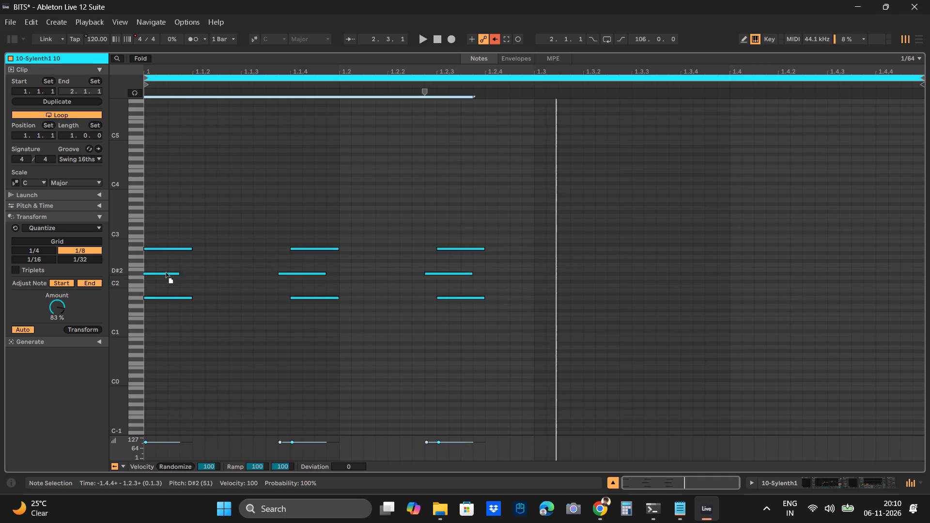
drag(166, 273, 175, 270)
key(space)
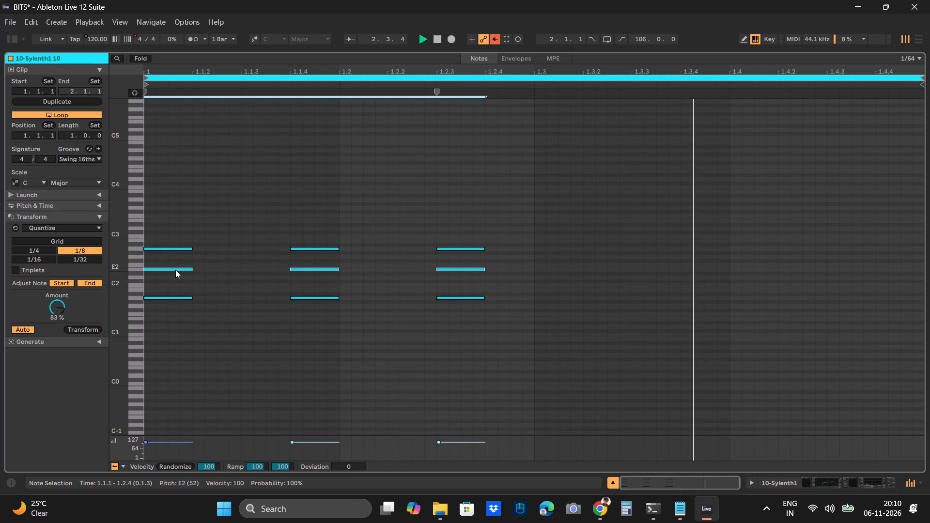
key(space)
key(space)
right_click(509, 219)
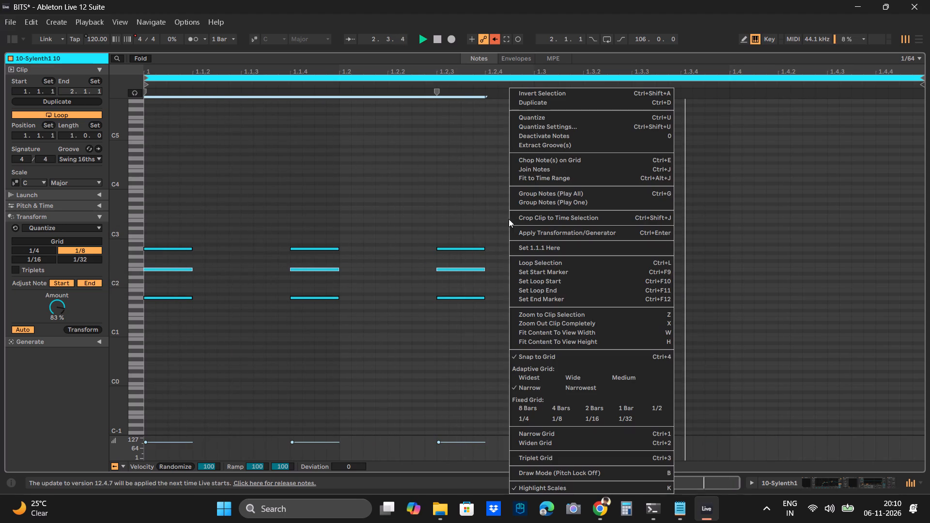
click(501, 218)
right_click(501, 218)
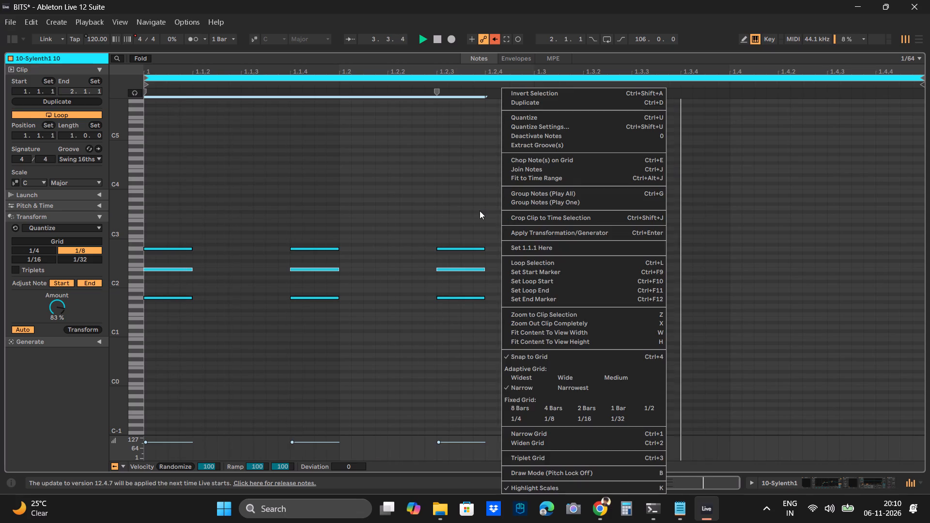
click(480, 211)
key(space)
Deselect the notes with the insert mark at 1.2.4 and audition live test melodies, both over playback and with it stopped.
click(480, 211)
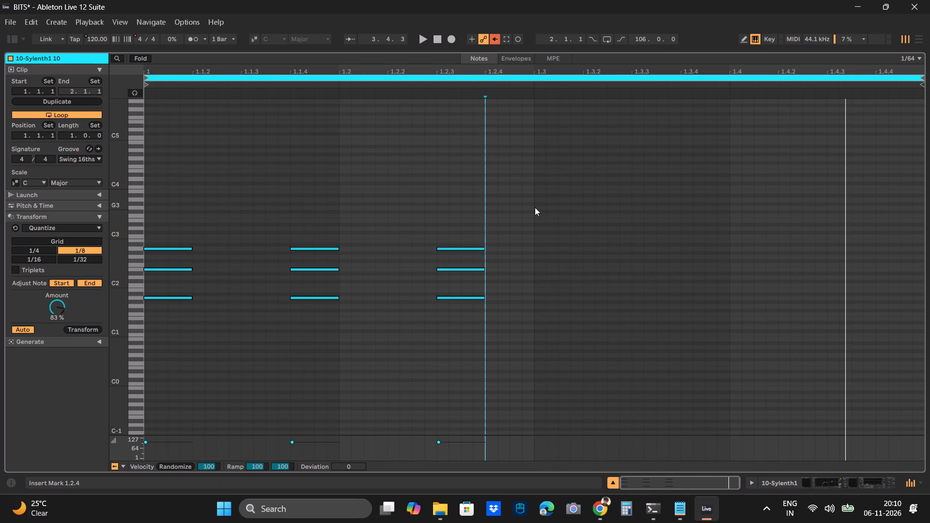
key(space)
text(ert)
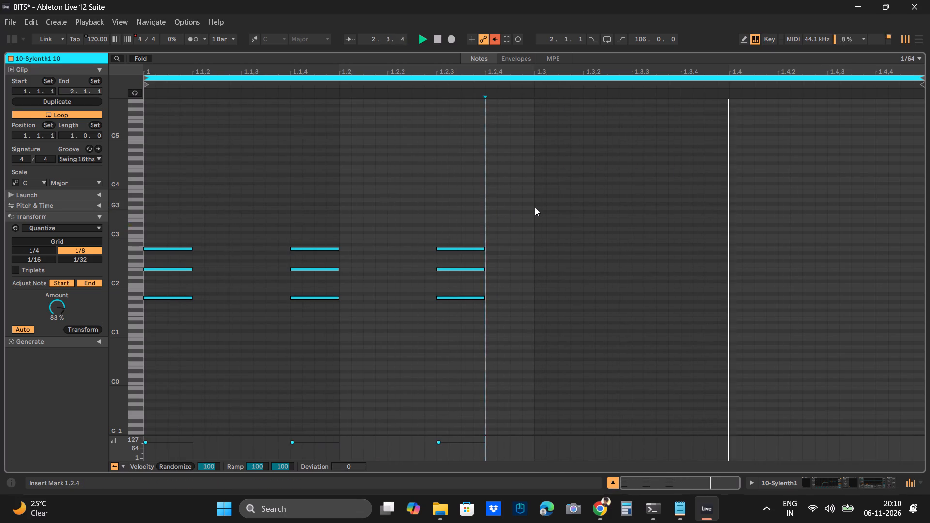
key(space)
text(dddfgdgh)
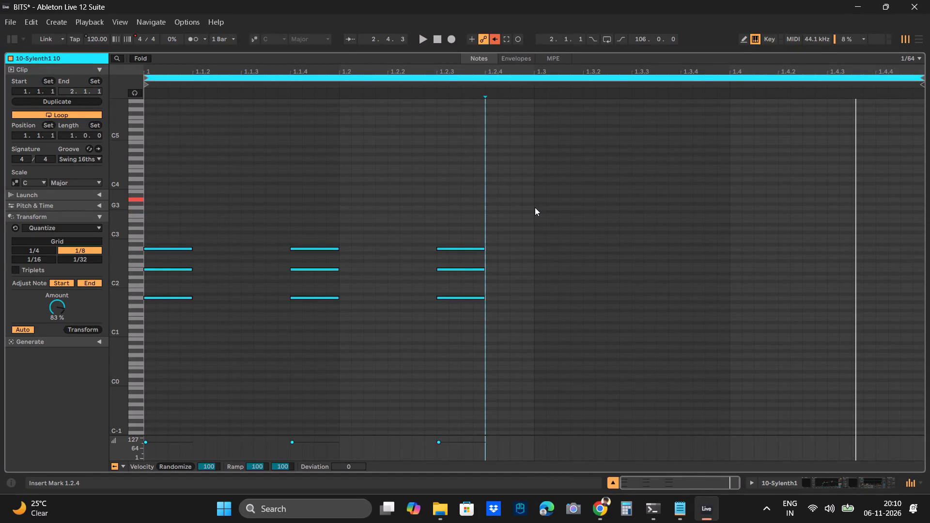
key(d)
text(dhj)
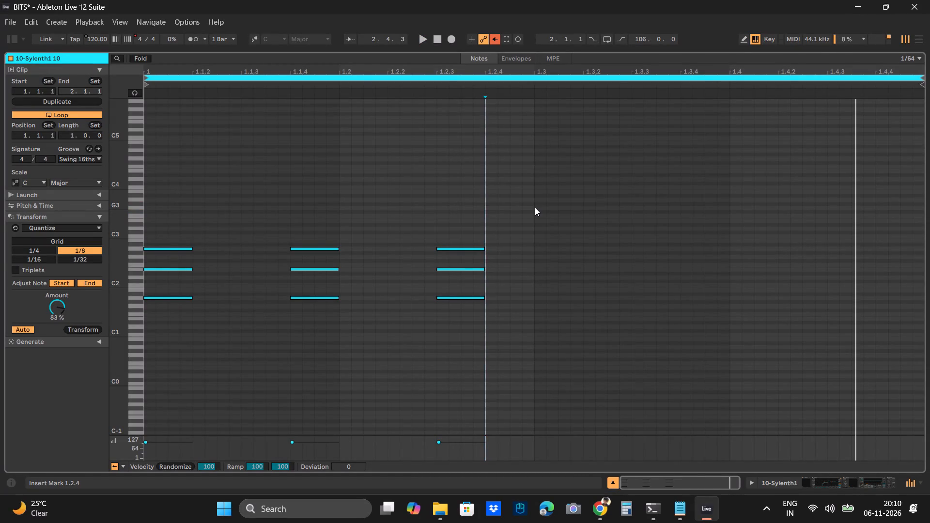
key(space)
text(dhkd)
text(dhld)
text(dhkh)
key(g)
key(g)
key(g)
key(g)
key(g)
text(g)
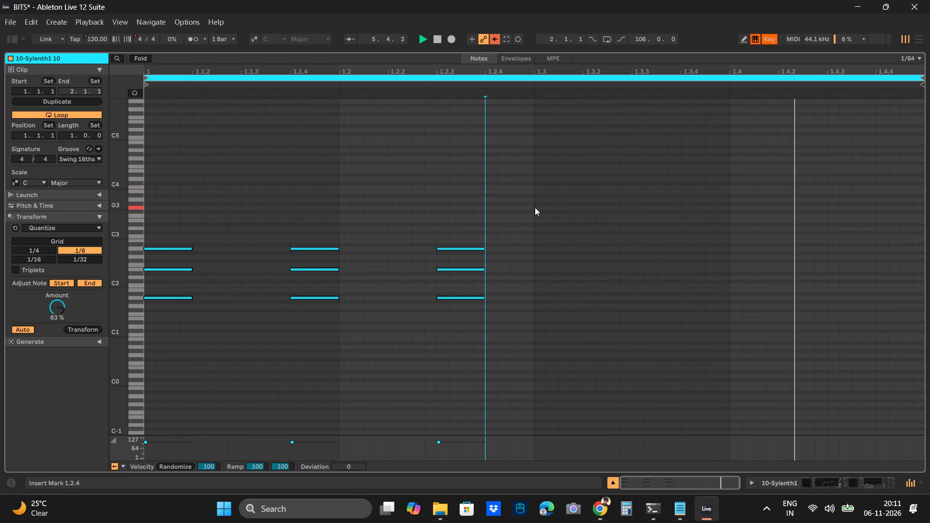
key(space)
key(space)
text(dhj)
text(djkd)
text(dk;llkjhg)
Replay the clip to hear the A1, E2 and A2 chord pattern again.
key(space)
key(space)
key(space)
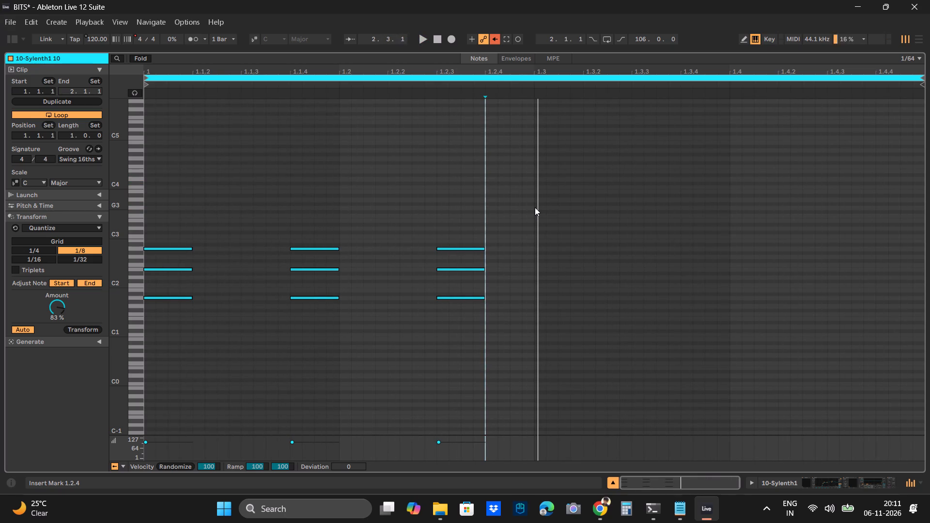
key(space)
ctrl+scroll(587, 259, down, 5)
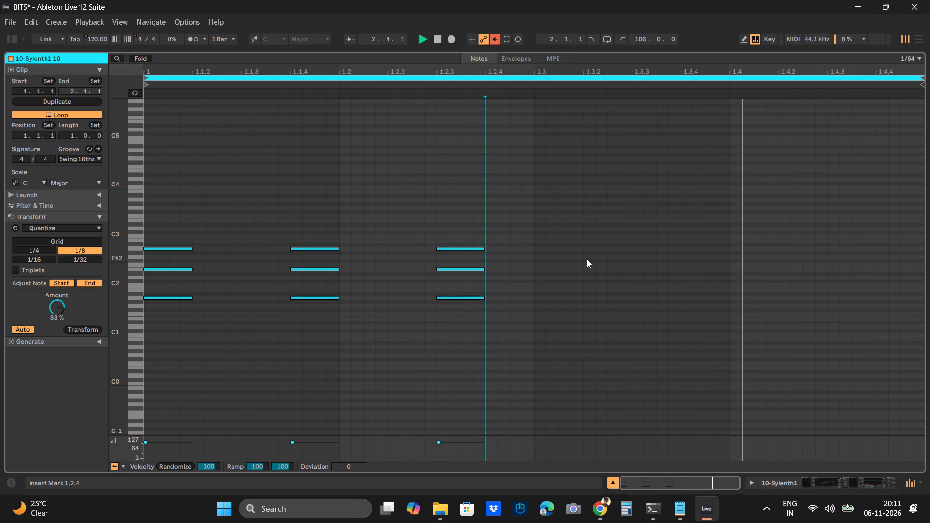
key(space)
key(space)
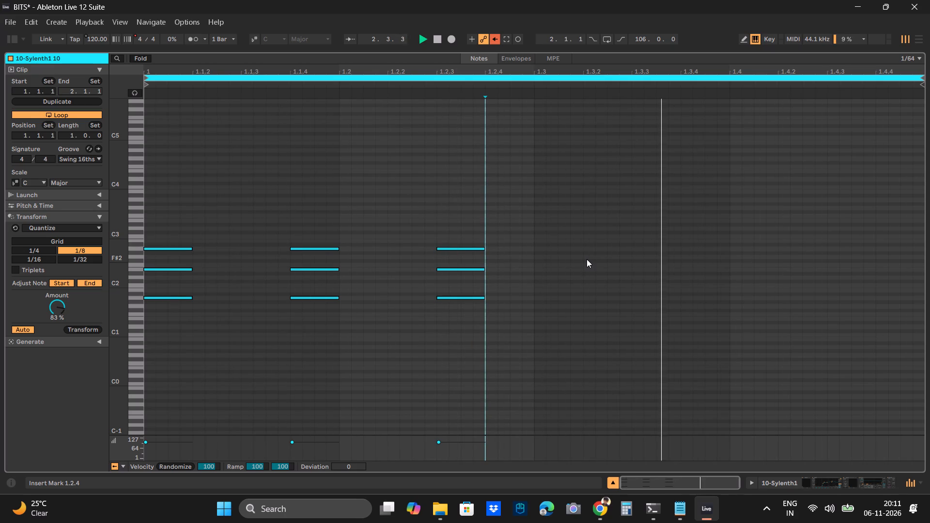
Duplicate the nine chord notes after auditioning them, place the copies from 1.4.1 on A1, E2 and A2, and play the result.
key(space)
key(space)
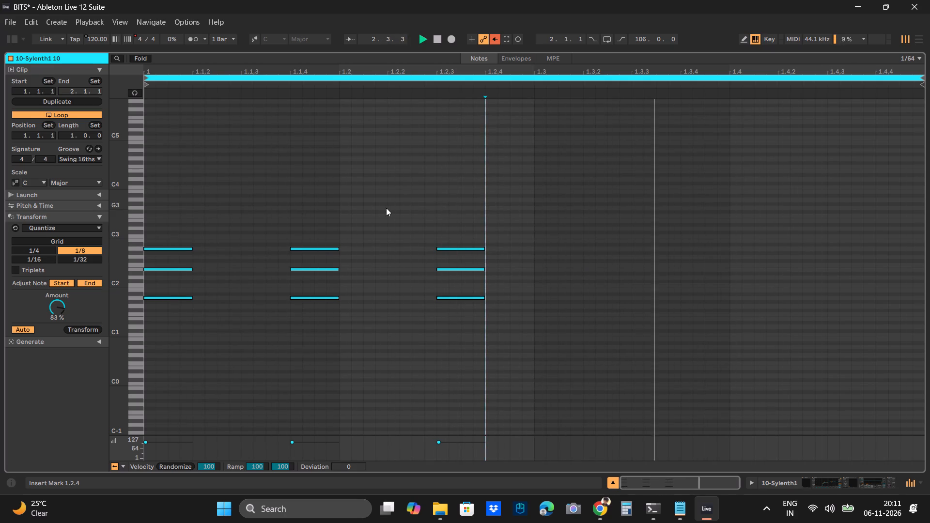
key(space)
ctrl+drag(174, 215, 533, 319)
key(ctrl+d)
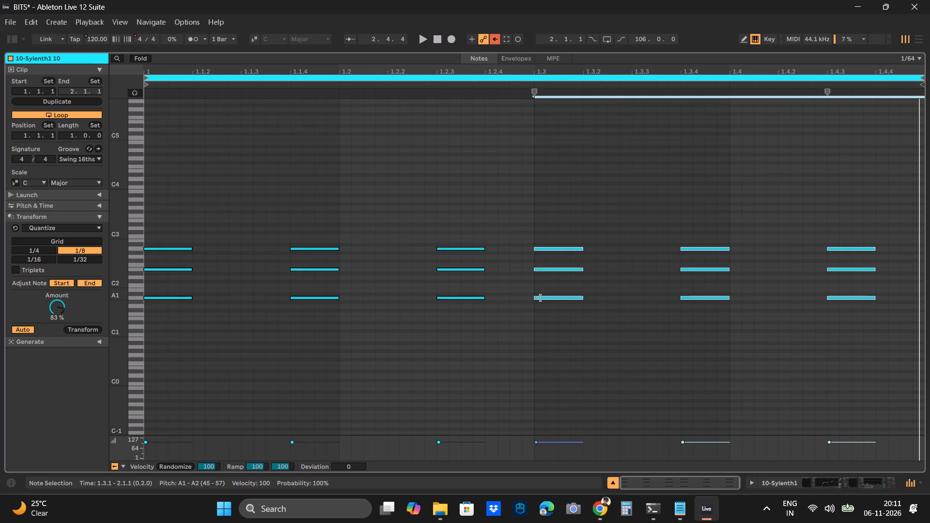
drag(542, 298, 739, 292)
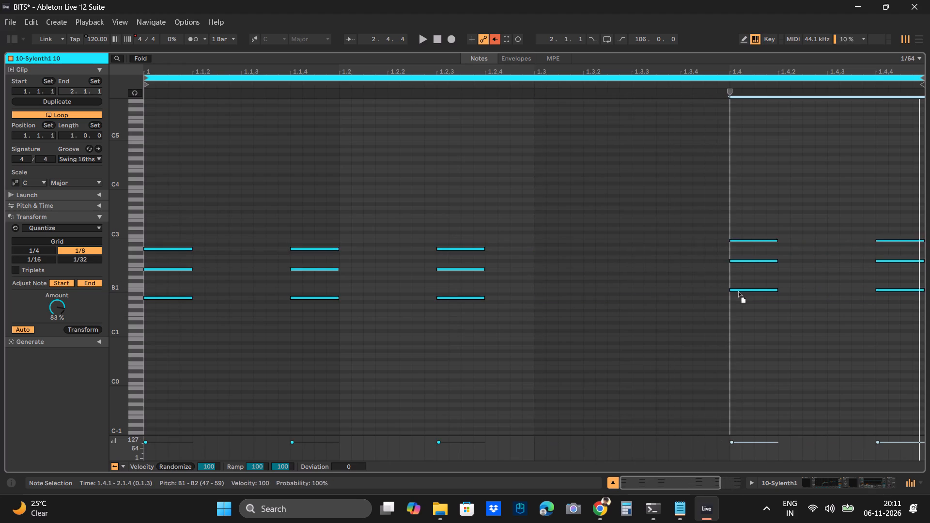
drag(739, 292, 742, 296)
key(space)
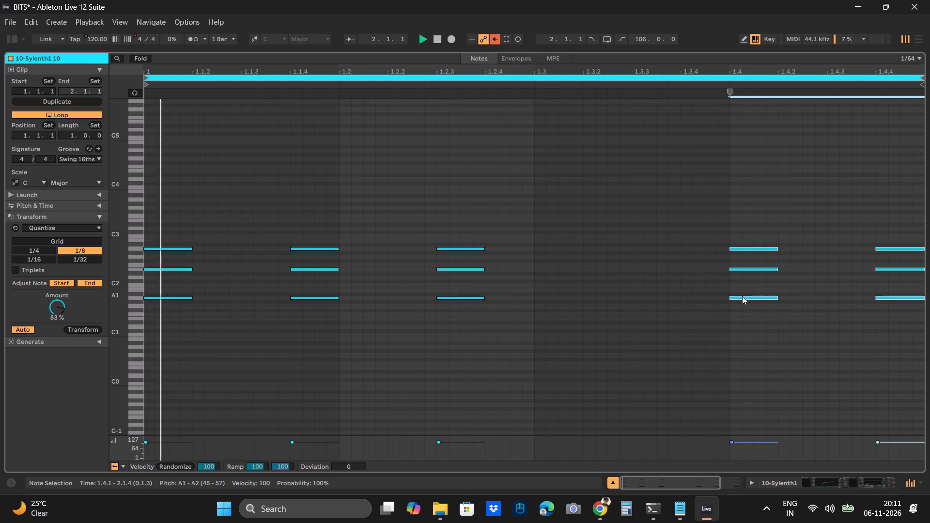
key(space)
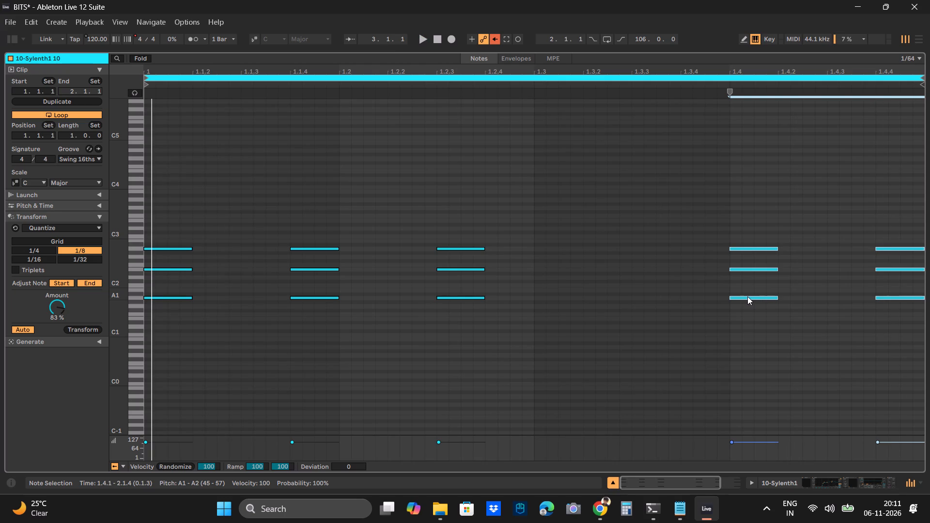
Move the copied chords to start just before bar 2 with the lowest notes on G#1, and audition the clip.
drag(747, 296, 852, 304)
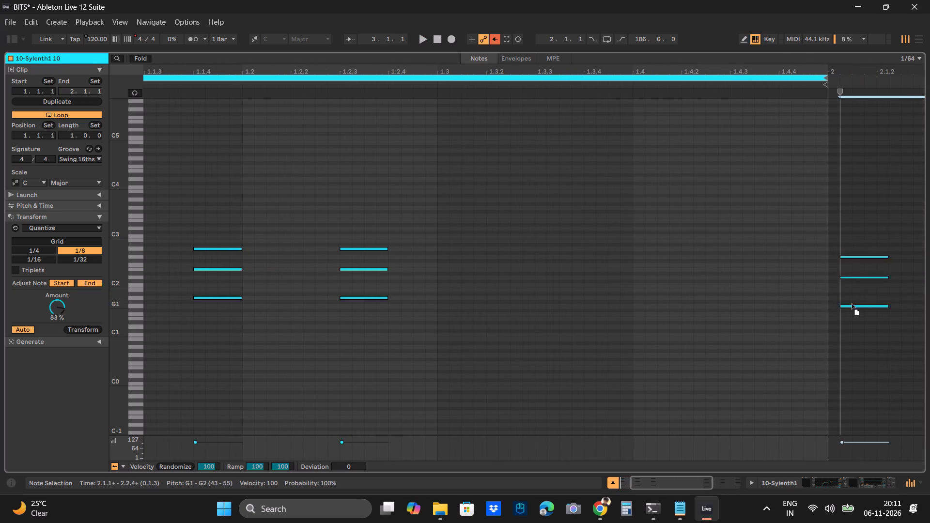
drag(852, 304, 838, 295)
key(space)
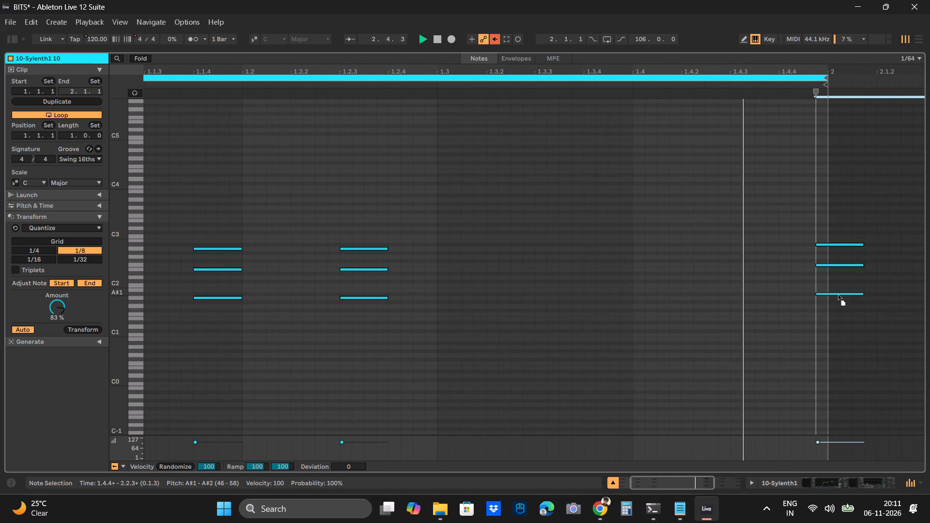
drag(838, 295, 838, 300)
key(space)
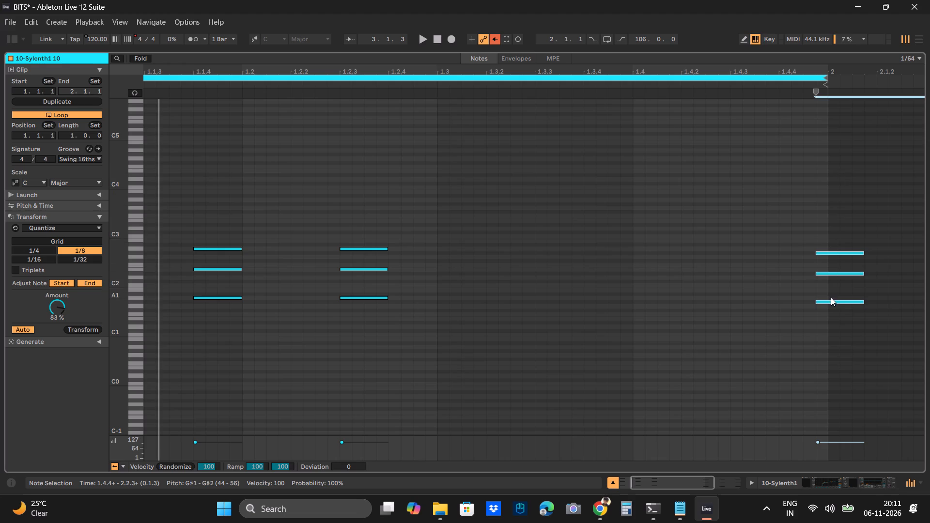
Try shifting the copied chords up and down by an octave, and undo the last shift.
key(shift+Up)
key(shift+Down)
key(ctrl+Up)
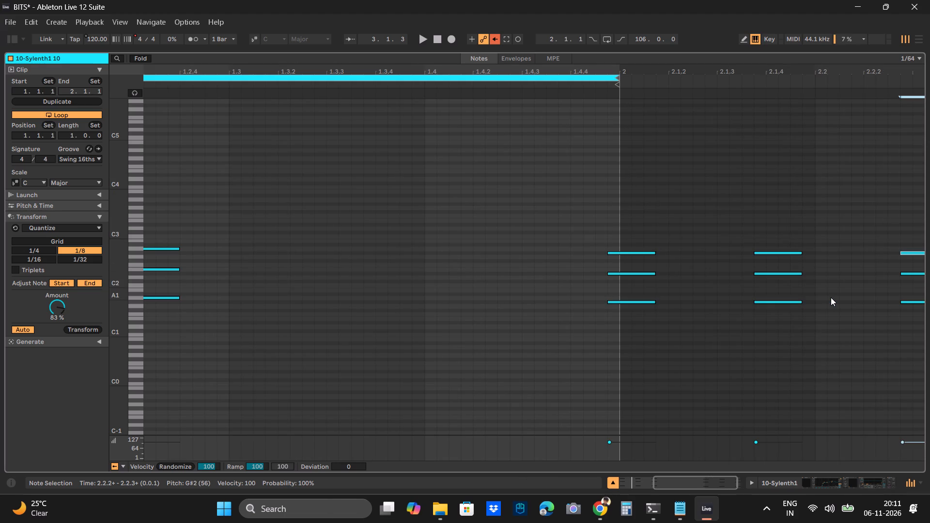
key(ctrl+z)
Place the copied chords on A1, E2 and A2 starting at 2.1.1, auditioning the clip along the way.
scroll(831, 297, right, 2)
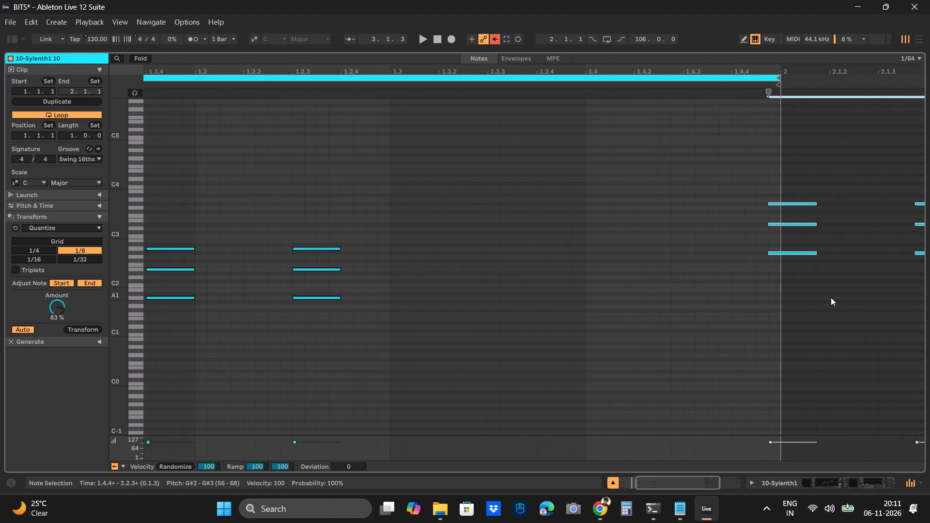
scroll(831, 297, right, 1)
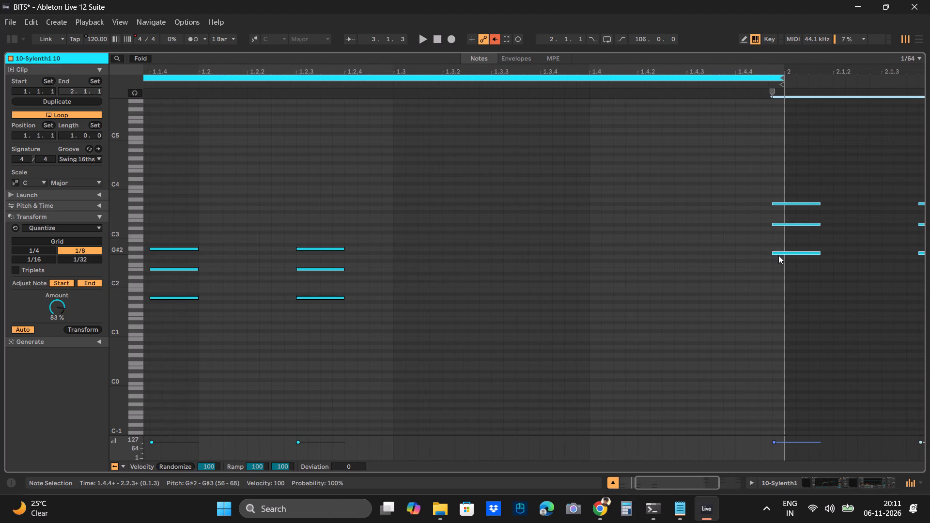
drag(781, 255, 779, 272)
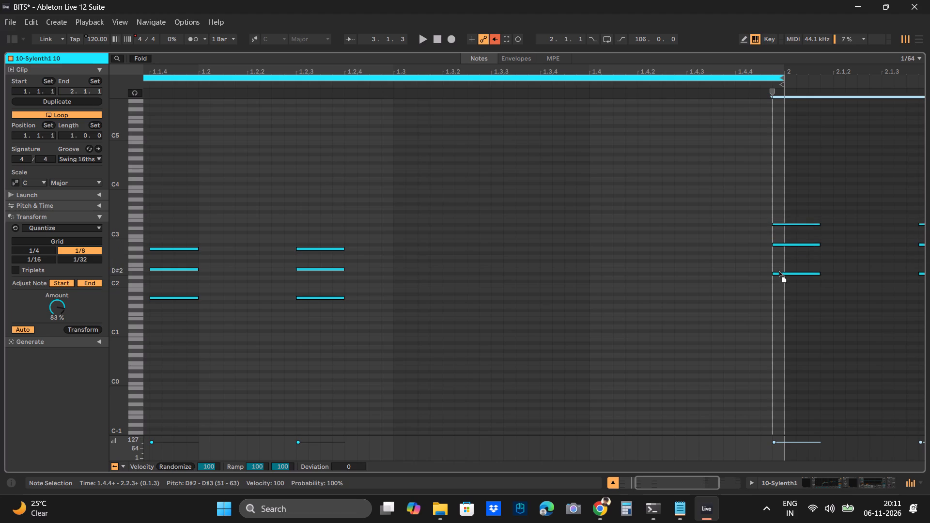
drag(779, 272, 779, 297)
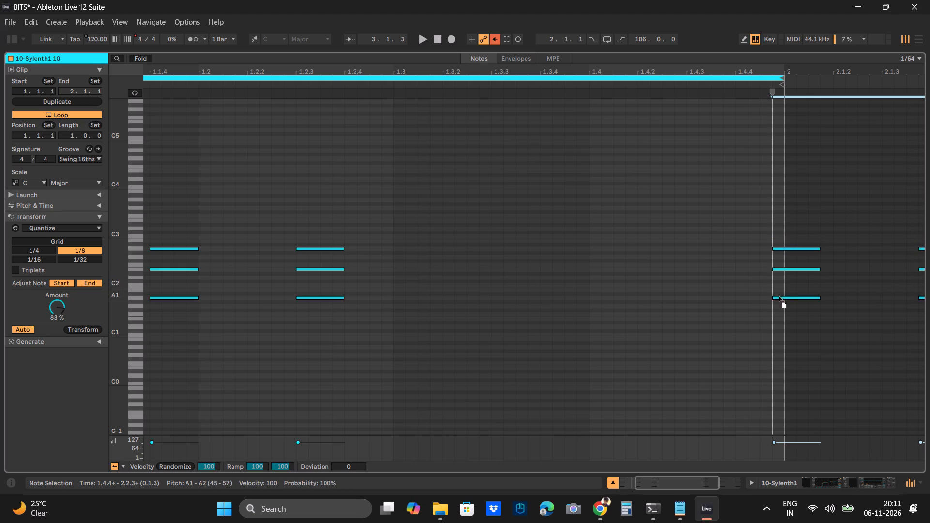
drag(779, 297, 779, 300)
key(space)
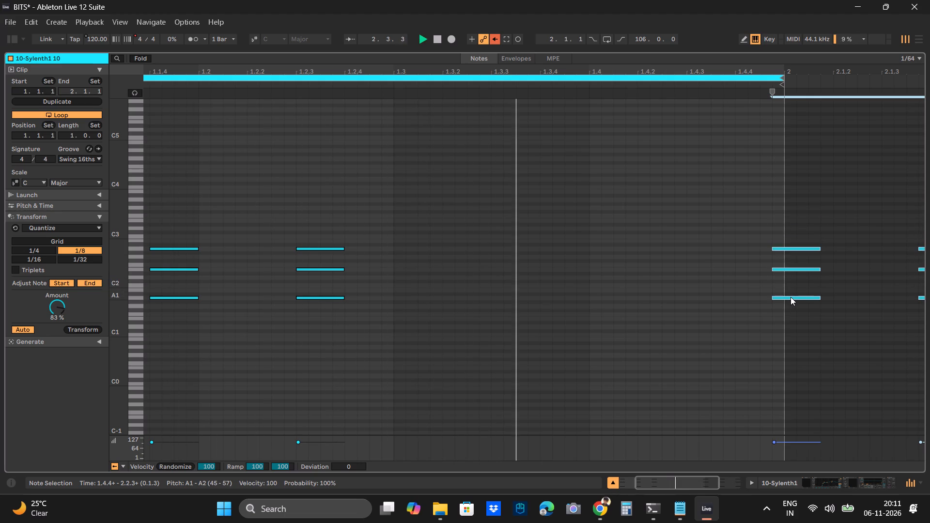
drag(790, 297, 807, 295)
key(space)
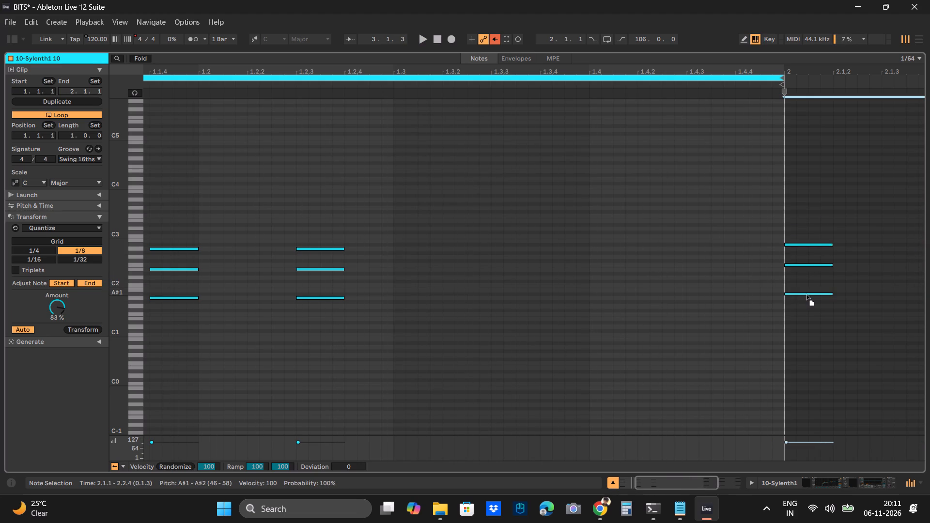
drag(807, 295, 809, 296)
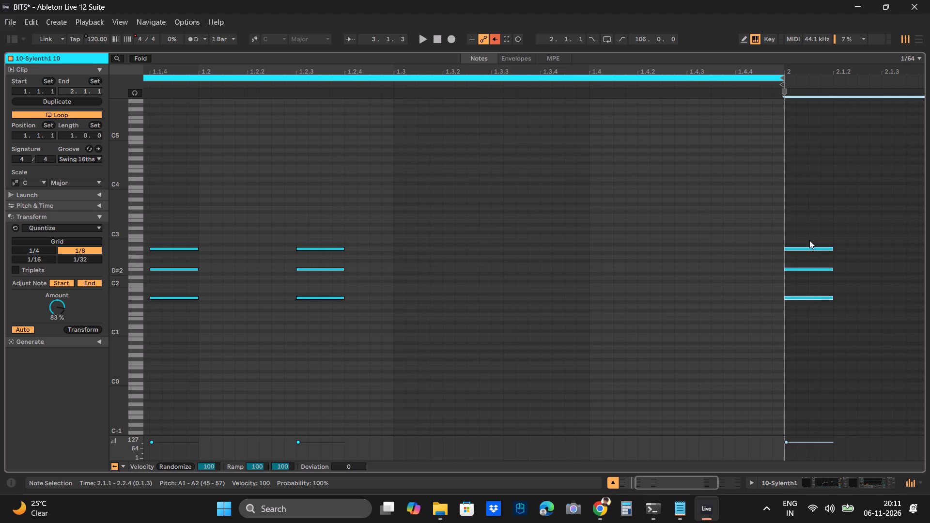
Extend the clip loop to end at 6.1.1 with a length of 5.0.0, auditioning it along the way, and deselect the loop range.
drag(780, 77, 929, 85)
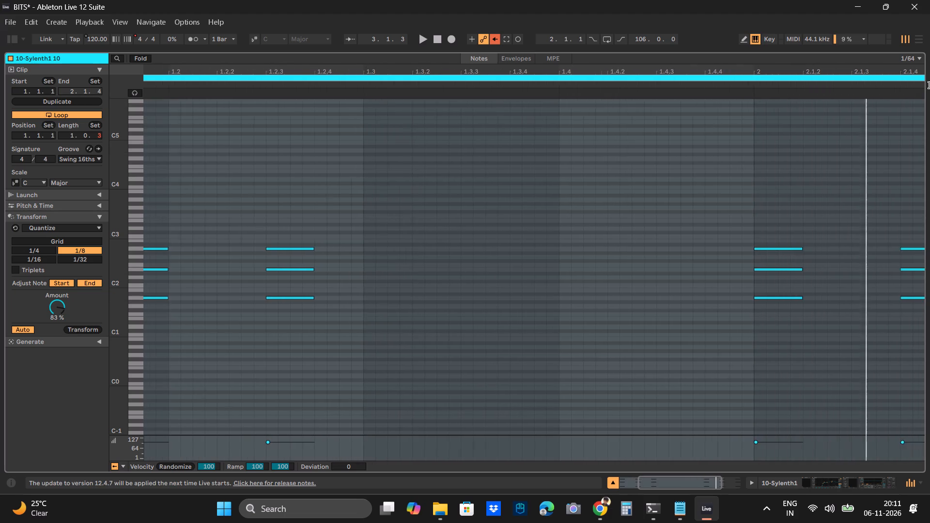
drag(929, 85, 929, 86)
key(space)
key(space)
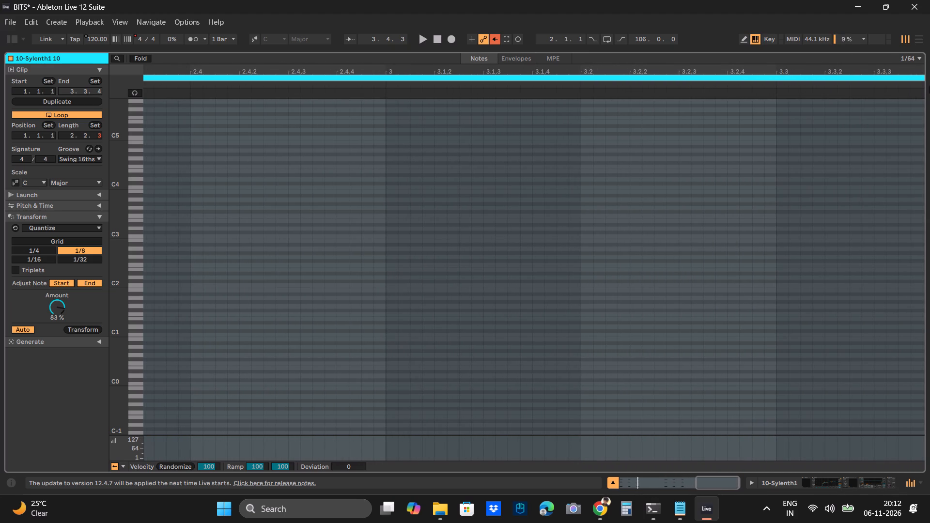
ctrl+scroll(860, 98, down, 6)
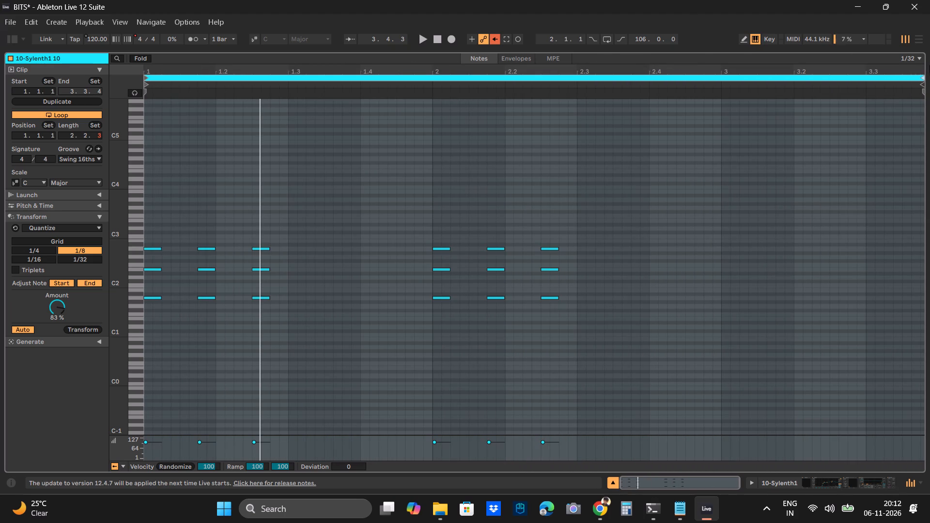
drag(922, 75, 929, 80)
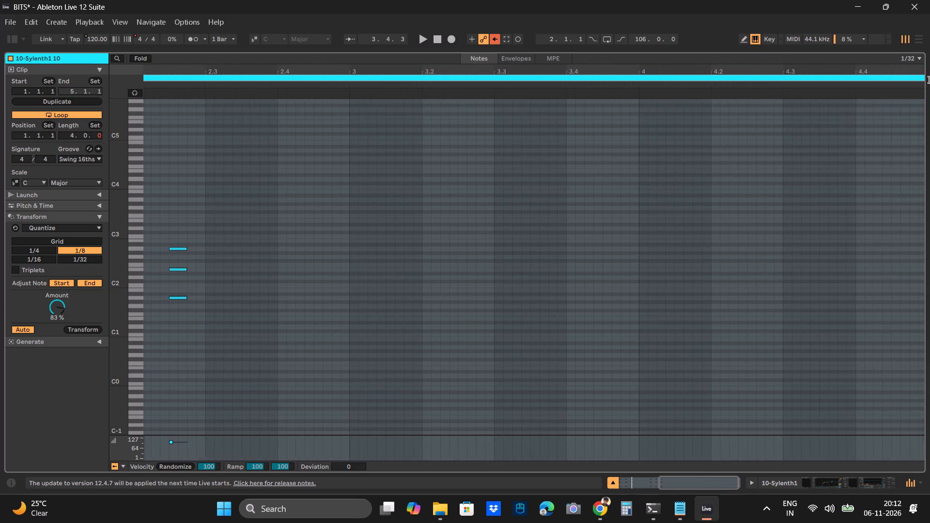
drag(929, 80, 870, 90)
key(space)
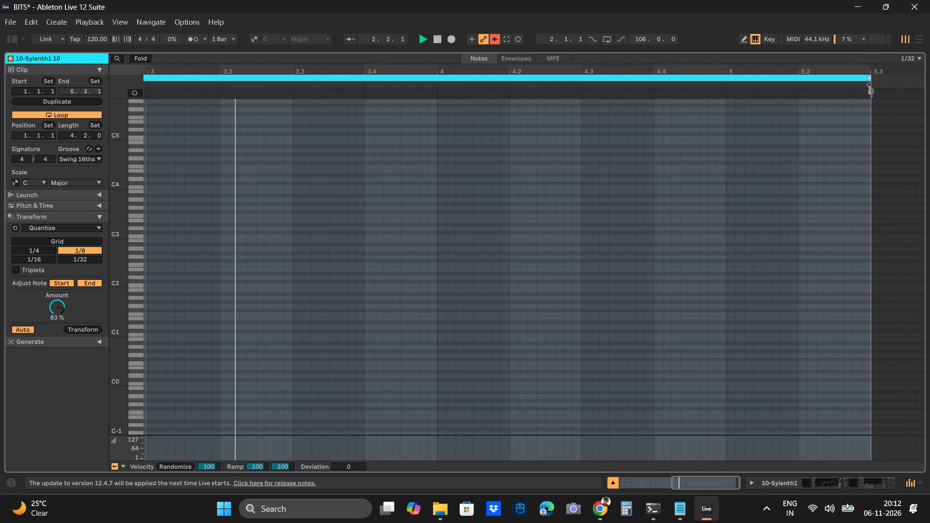
drag(870, 90, 921, 93)
key(space)
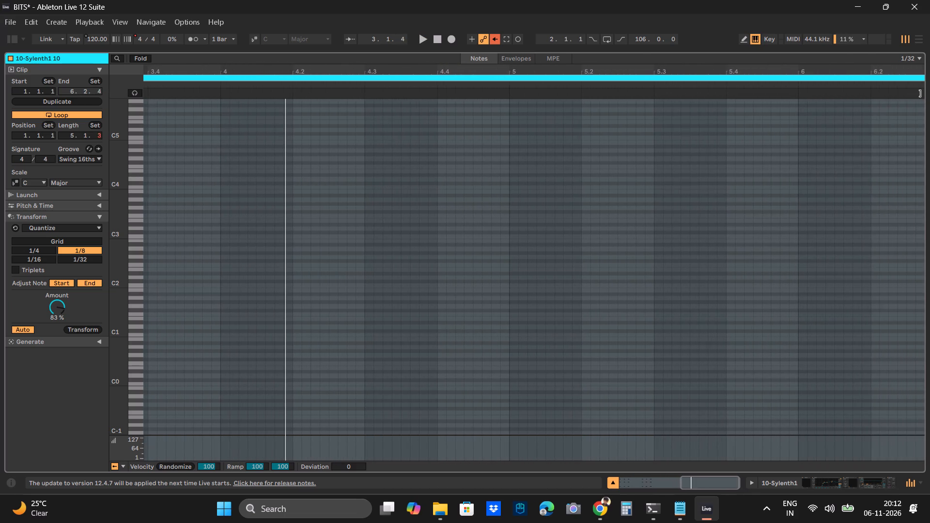
drag(921, 93, 799, 108)
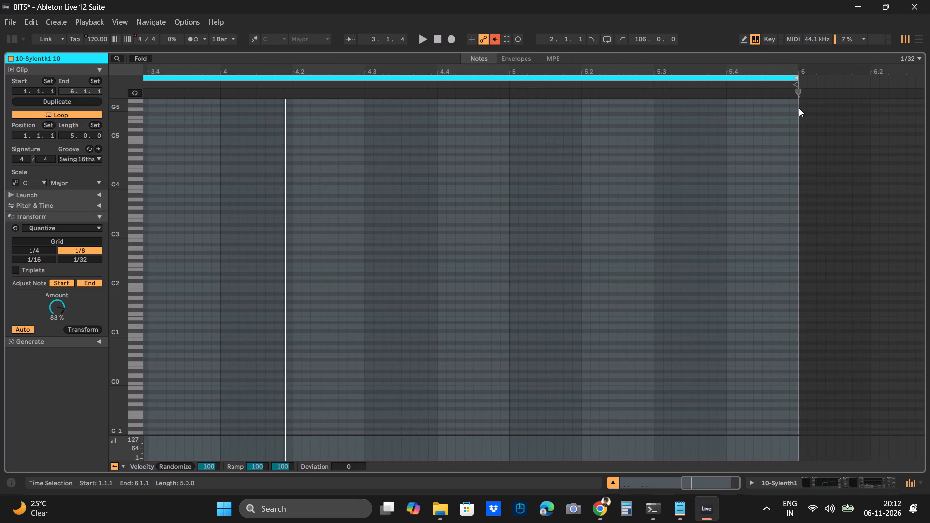
click(755, 150)
click(753, 151)
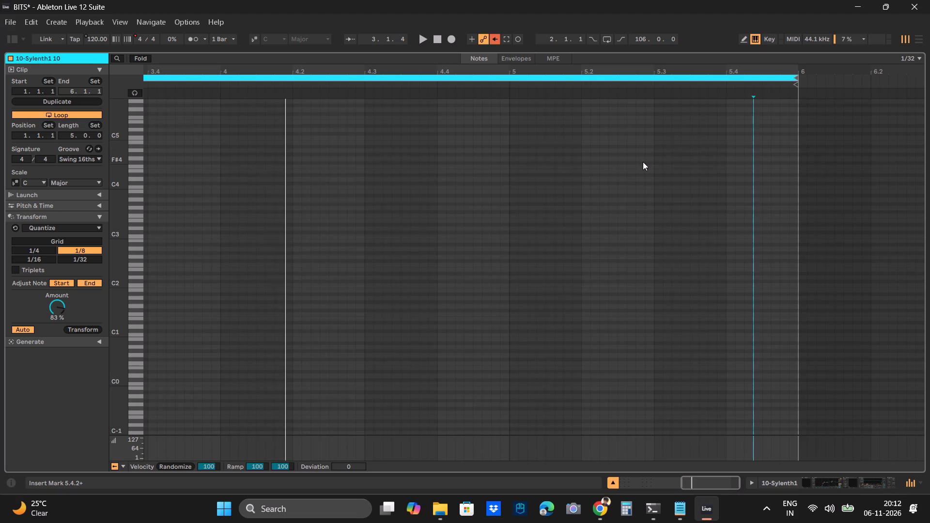
Return to the start of the clip and save the BITS set.
scroll(643, 162, right, 8)
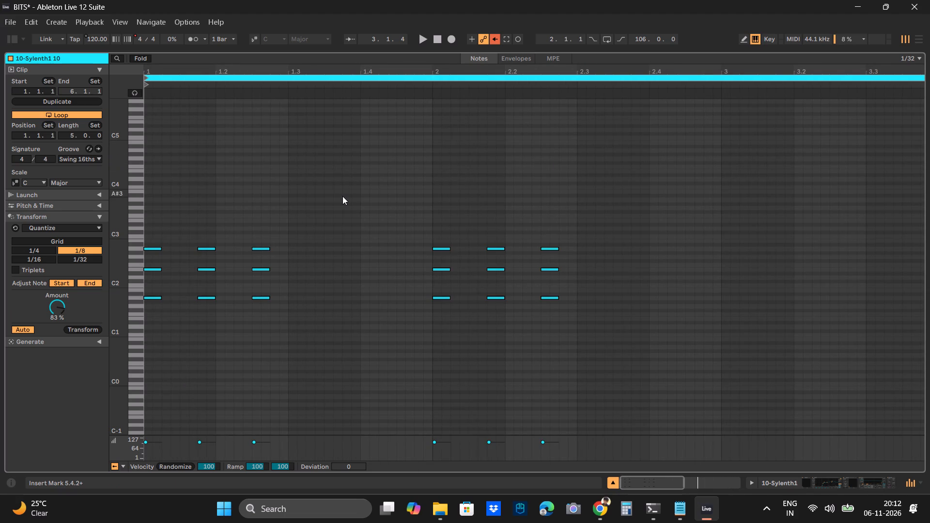
key(ctrl+s)
Place the insert mark at 1.1.1 and play the clip to hear both chord groups.
key(space)
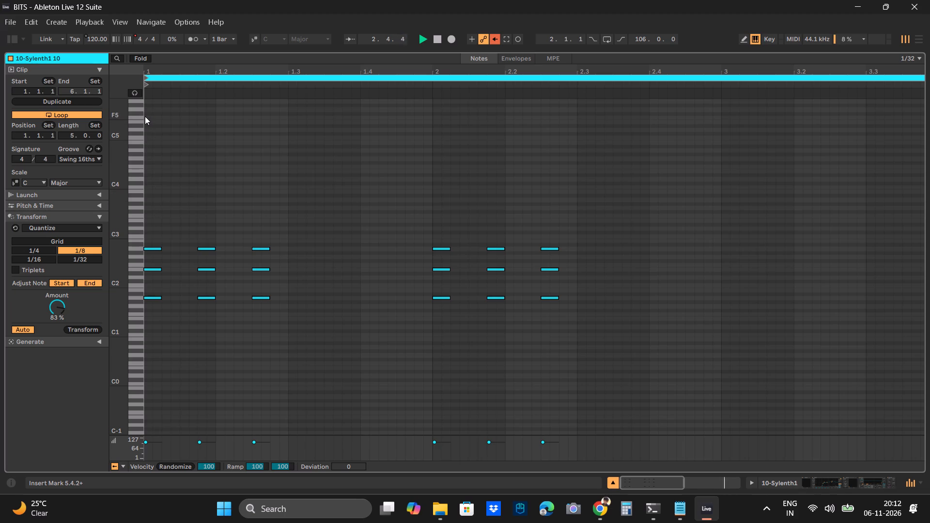
click(144, 116)
key(space)
key(space)
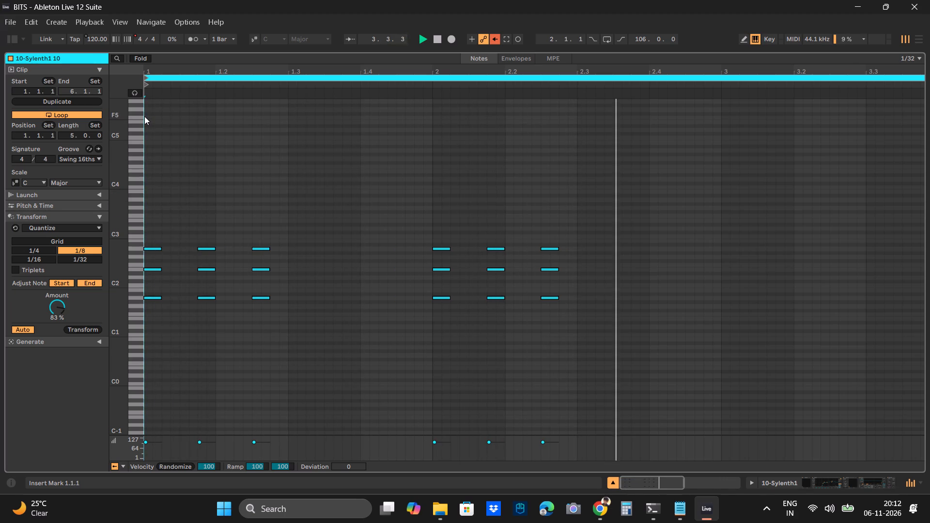
key(space)
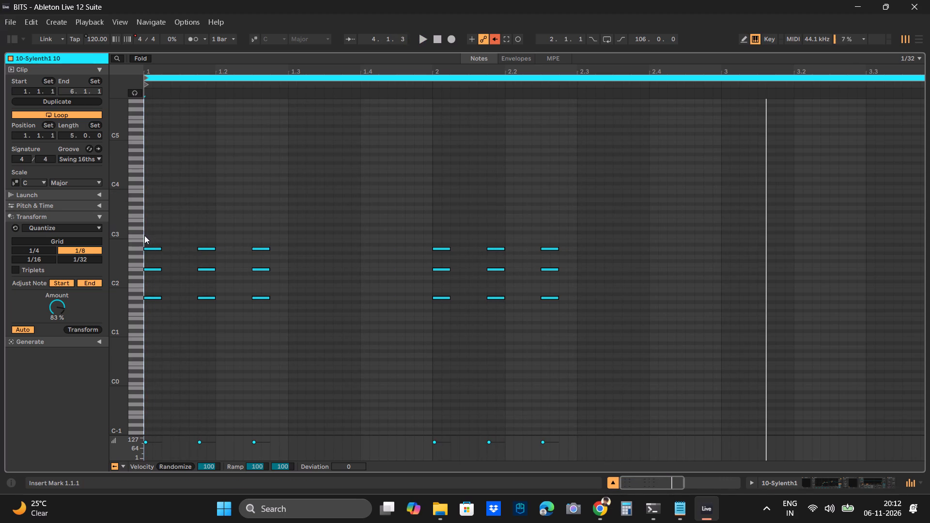
Duplicate all chord notes from bars 1 and 2, place the copies starting at 3.1.1 on the same pitches, and play the clip.
ctrl+drag(144, 235, 576, 342)
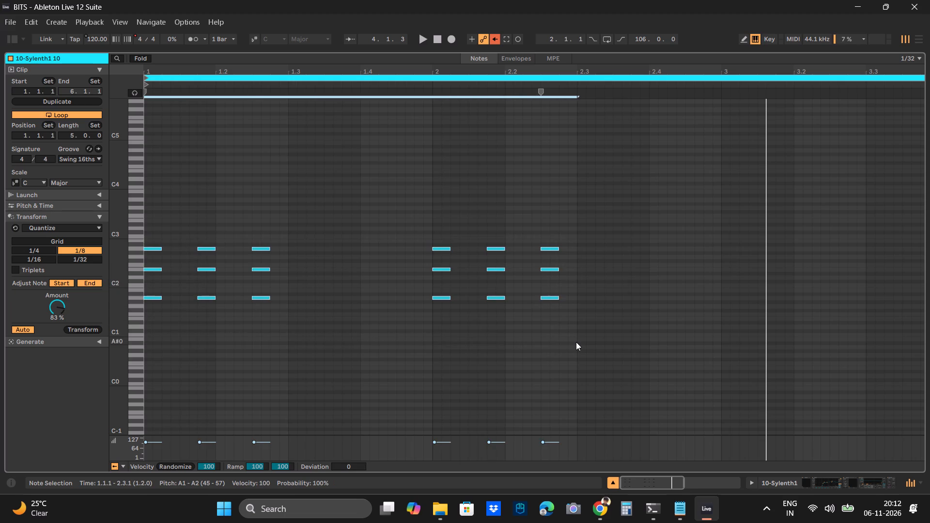
key(ctrl+d)
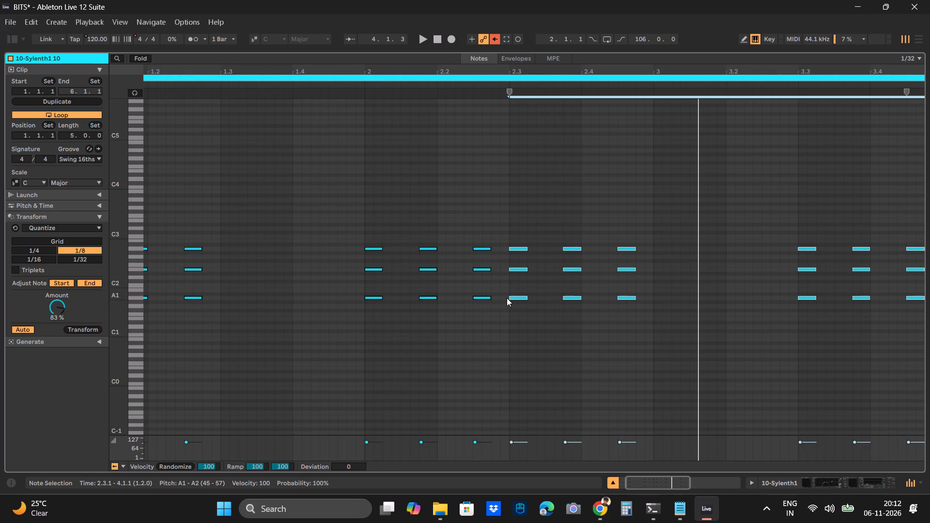
drag(521, 298, 527, 298)
drag(519, 299, 522, 299)
key(space)
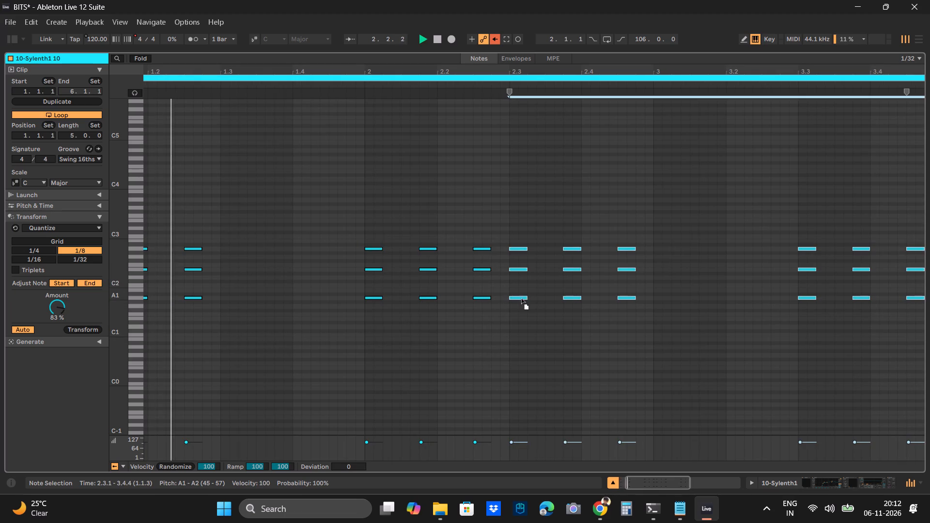
drag(522, 299, 652, 298)
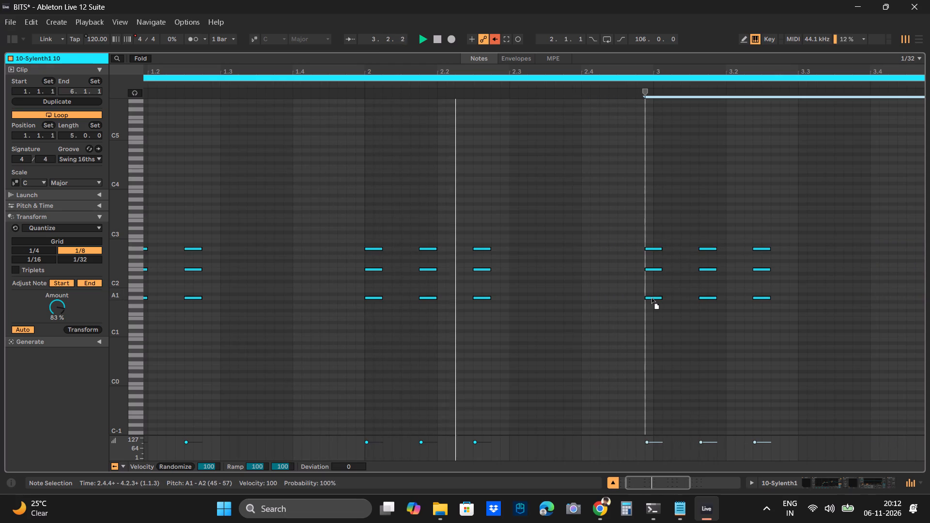
drag(652, 298, 666, 298)
scroll(666, 298, left, 7)
right_click(610, 320)
key(space)
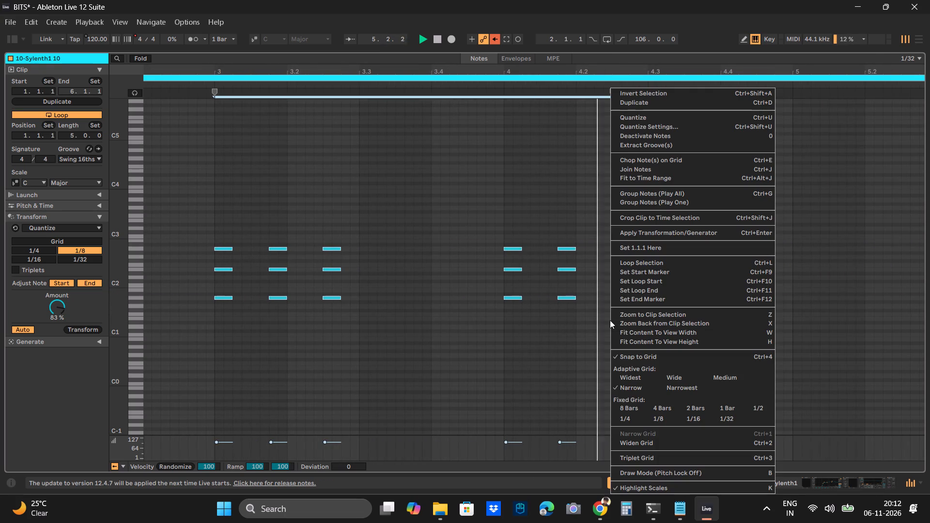
Replay the clip to hear the duplicated chords in bars 3 and 4, and save the BITS set.
right_click(547, 331)
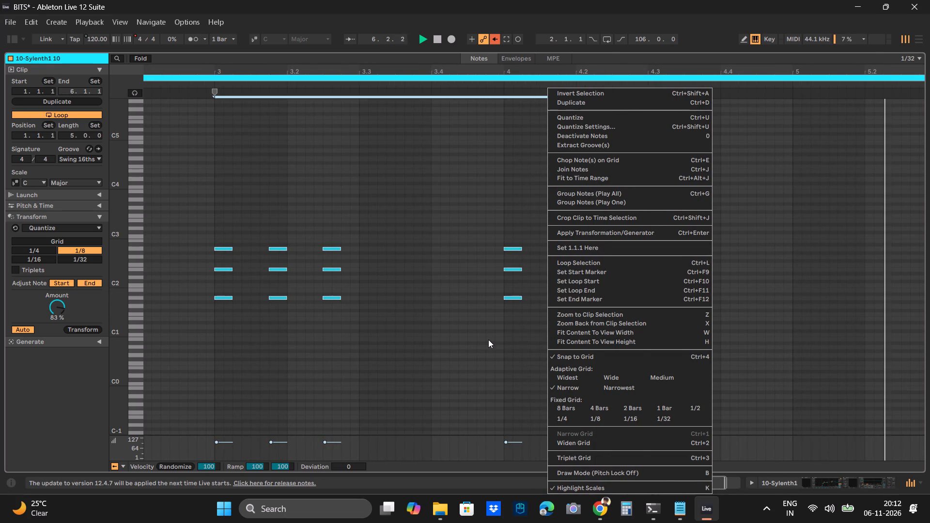
right_click(488, 339)
click(465, 334)
key(space)
key(space)
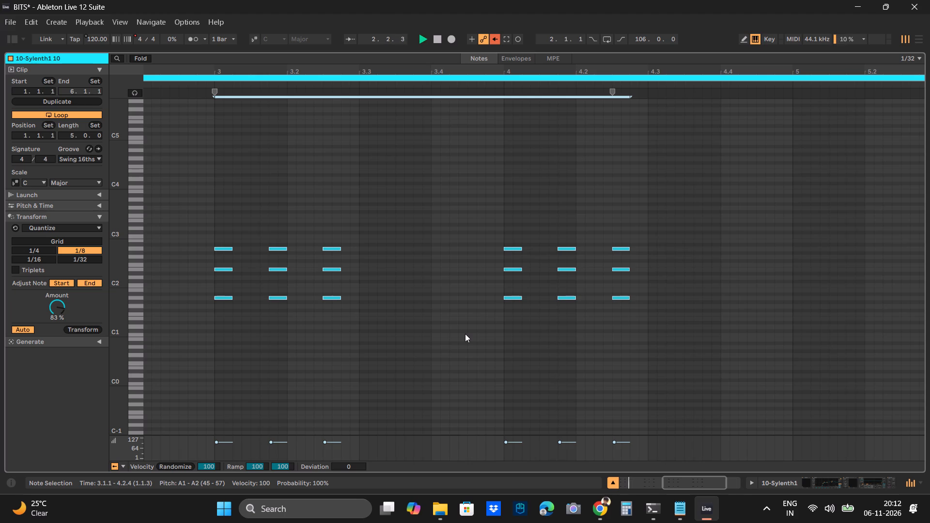
key(ctrl+s)
scroll(465, 334, right, 1)
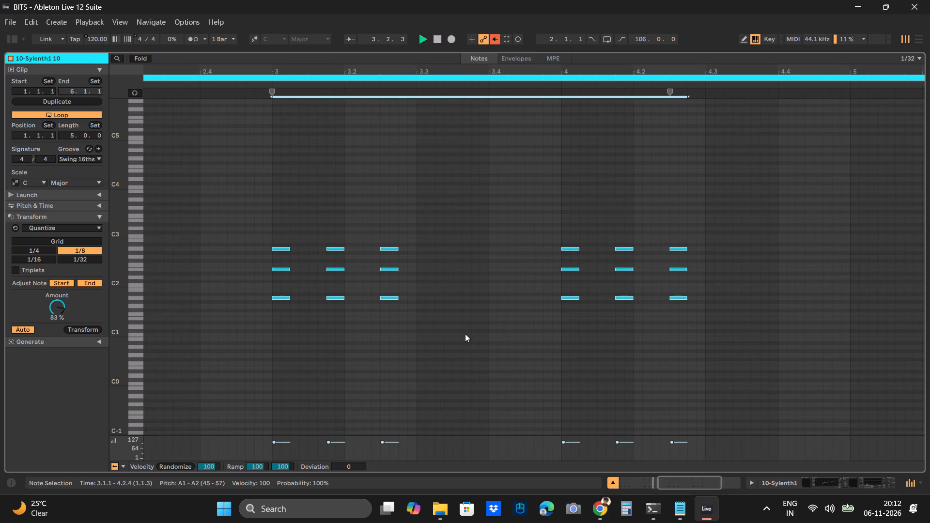
scroll(465, 334, right, 1)
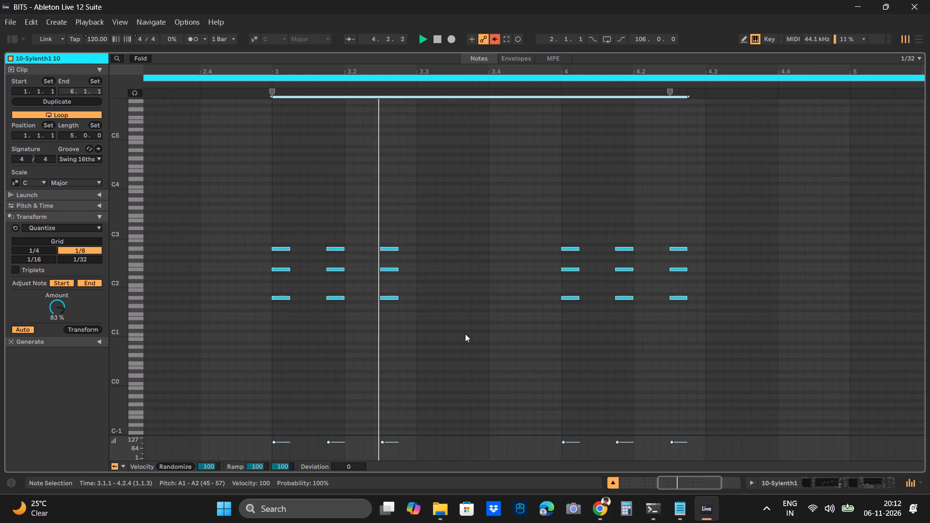
key(space)
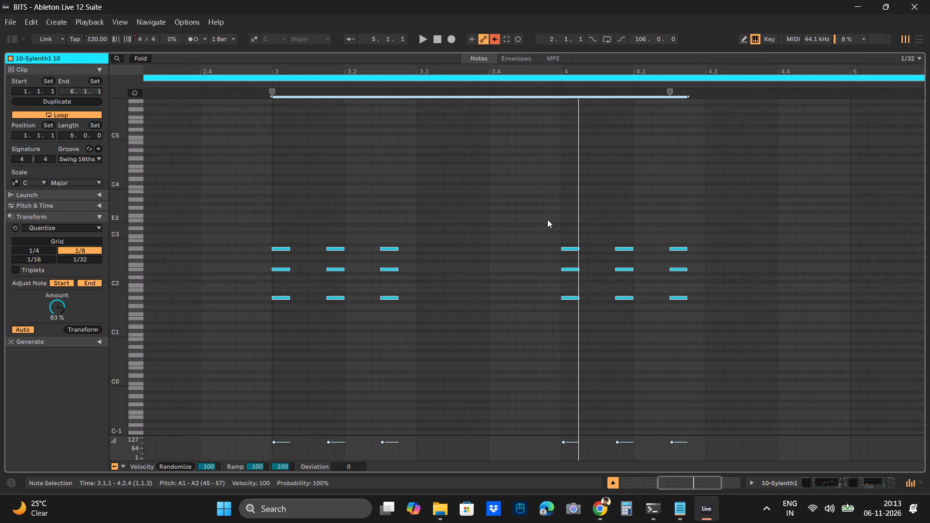
Lower the first two chords of bar 4, starting at 4.1.1, to F1, C2 and F2, auditioning the pitch by playing the clip.
click(547, 219)
key(x)
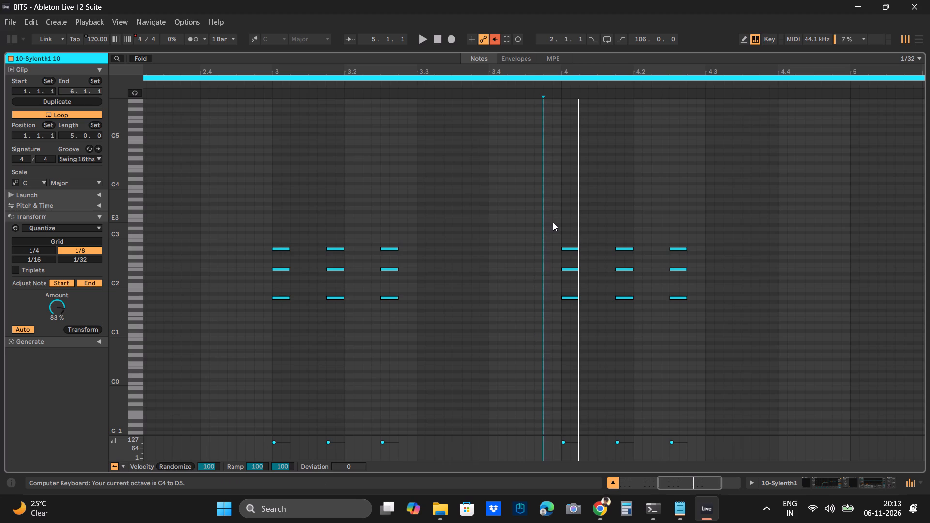
drag(554, 224, 655, 319)
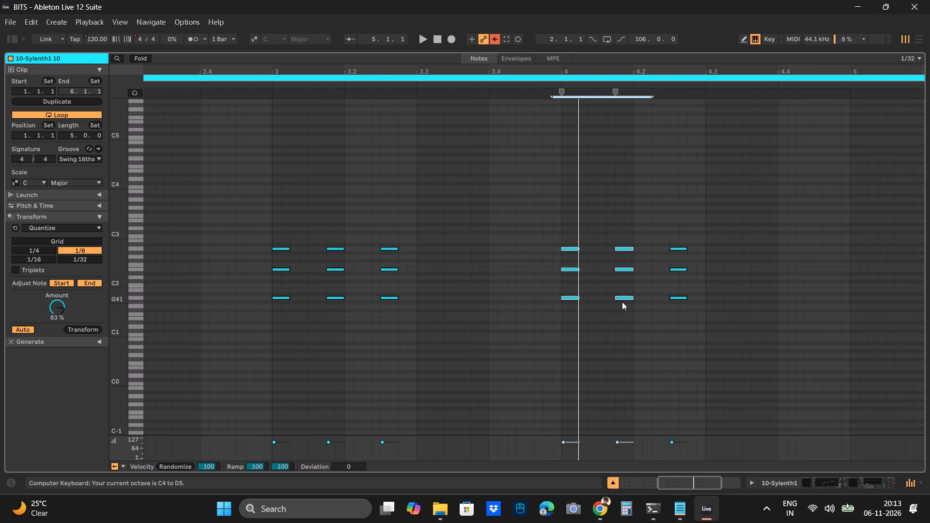
click(619, 300)
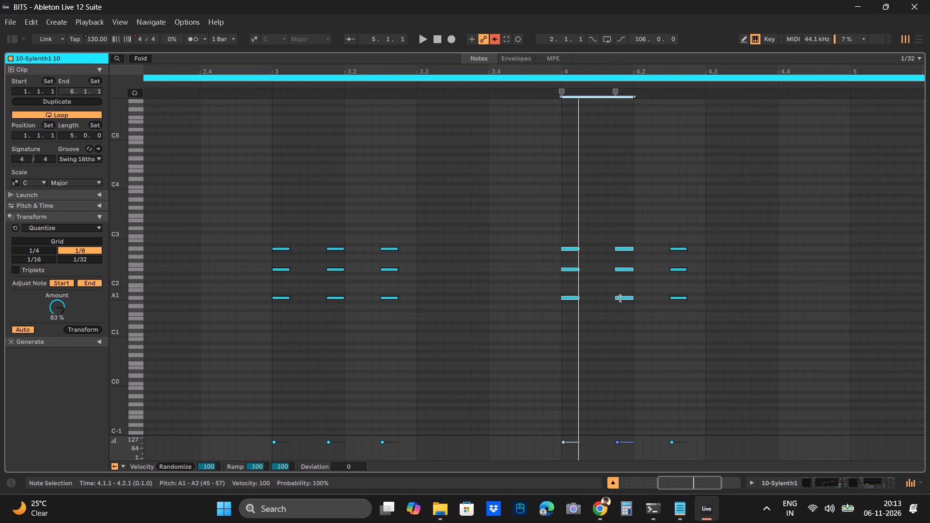
drag(621, 297, 615, 297)
drag(626, 296, 623, 298)
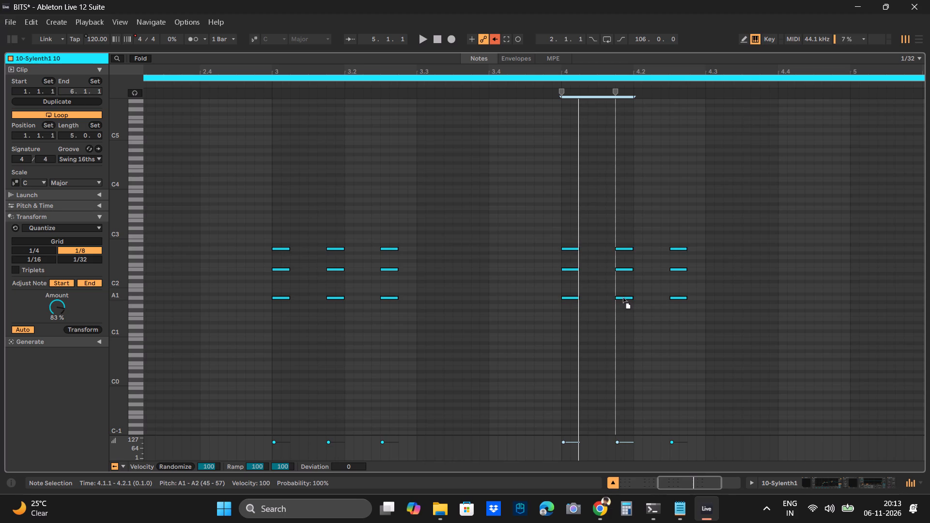
drag(623, 298, 622, 298)
drag(622, 298, 623, 316)
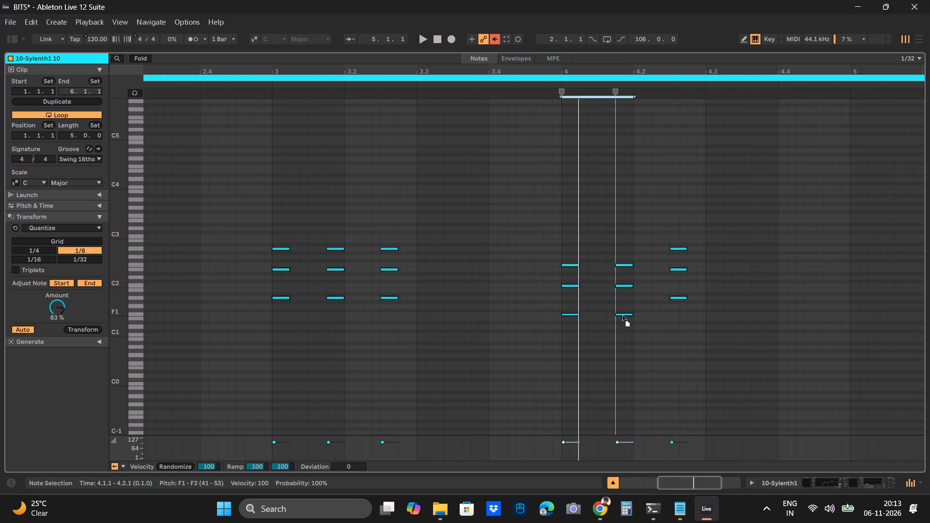
drag(623, 316, 623, 322)
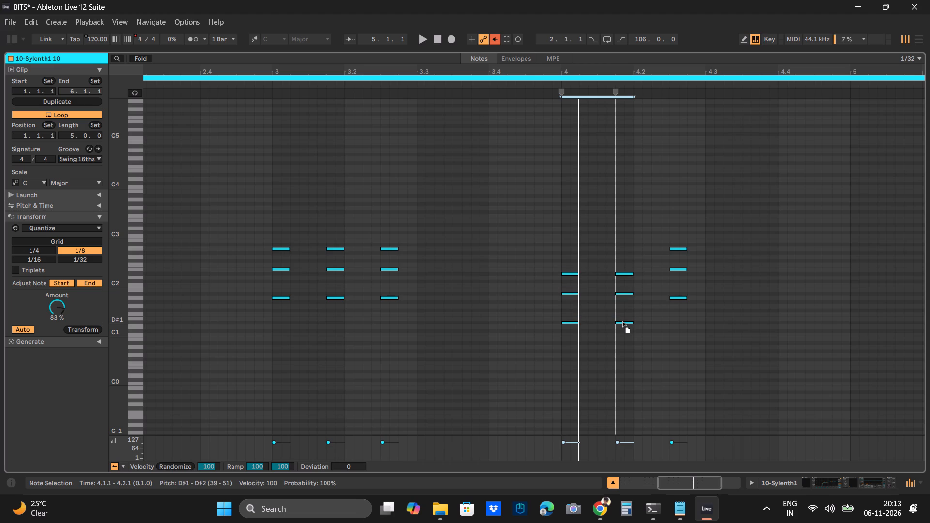
drag(623, 322, 622, 312)
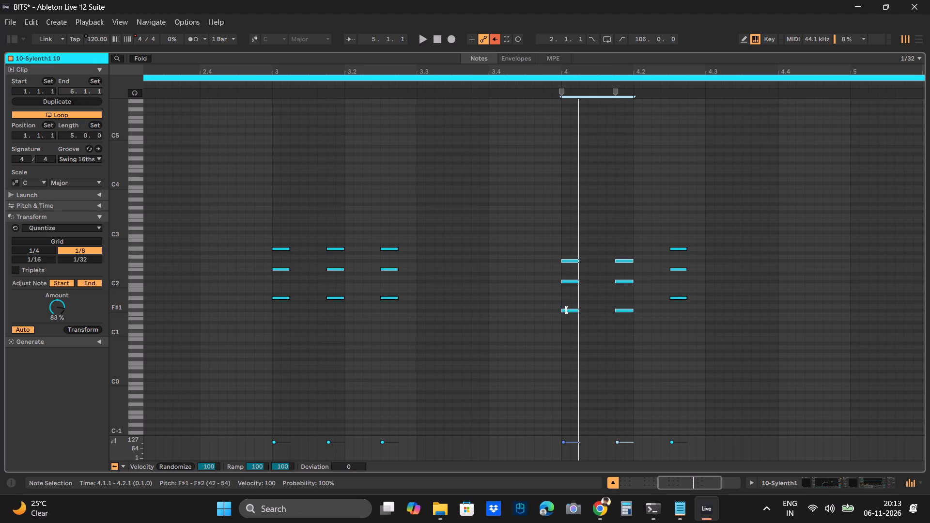
click(121, 268)
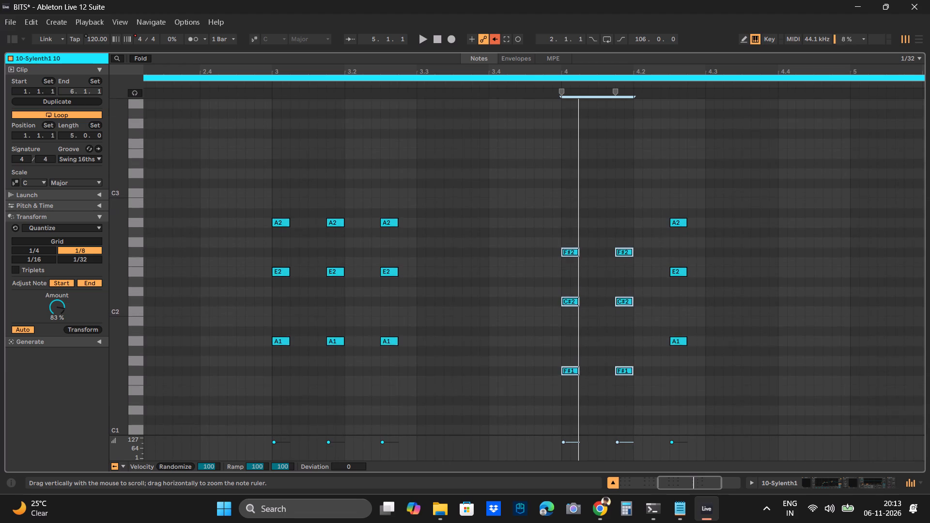
key(space)
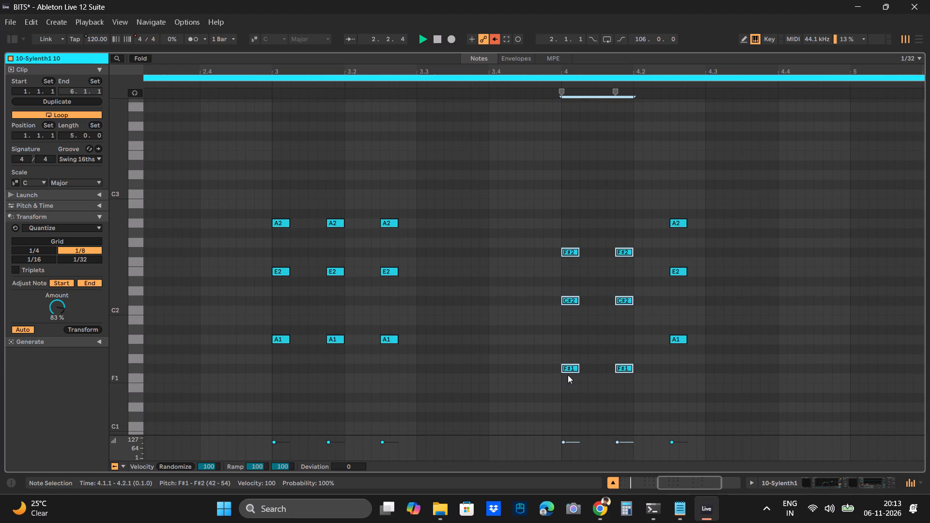
drag(573, 370, 572, 381)
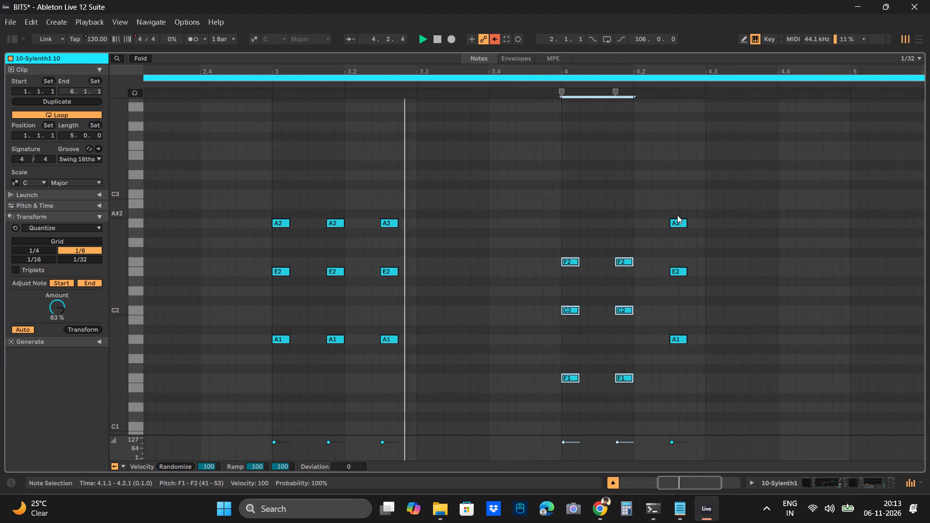
Replay the clip and lower the third chord of bar 4, at 4.2.3, to F1, C2 and F2 to match.
key(space)
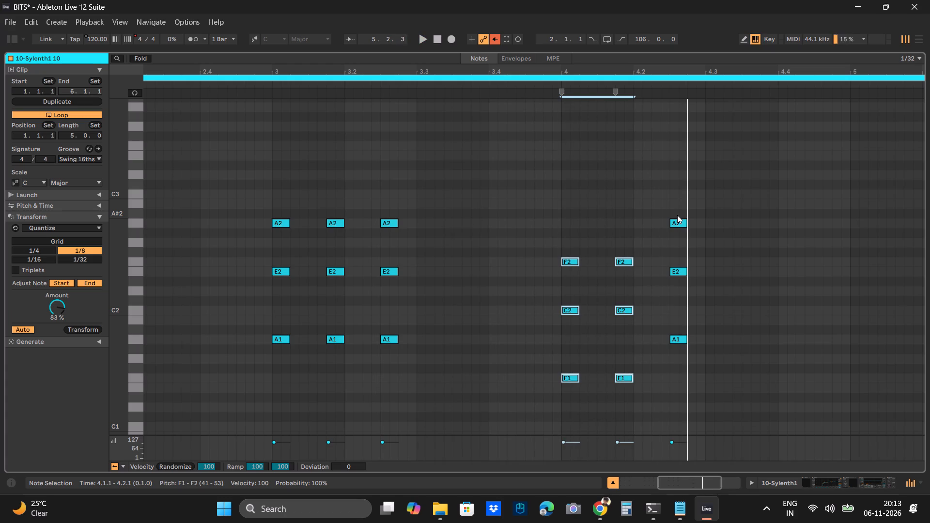
key(space)
click(656, 203)
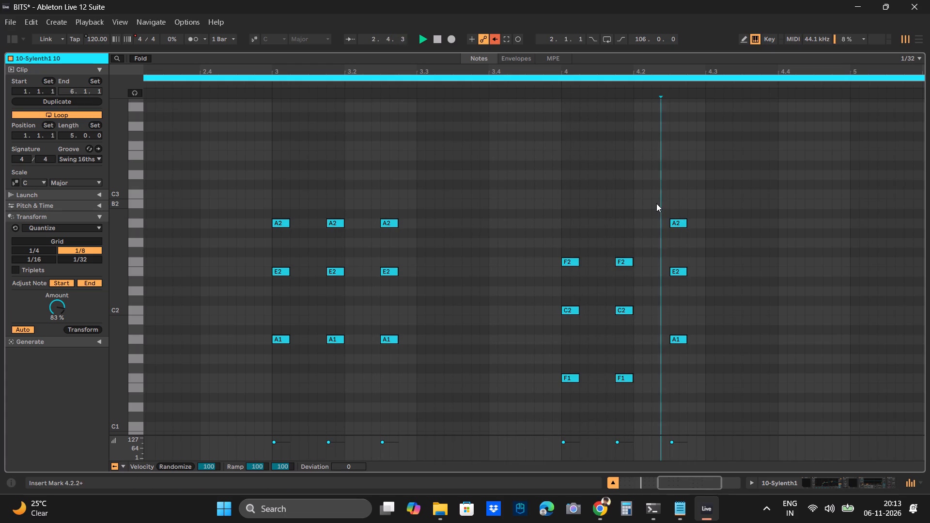
drag(656, 203, 717, 358)
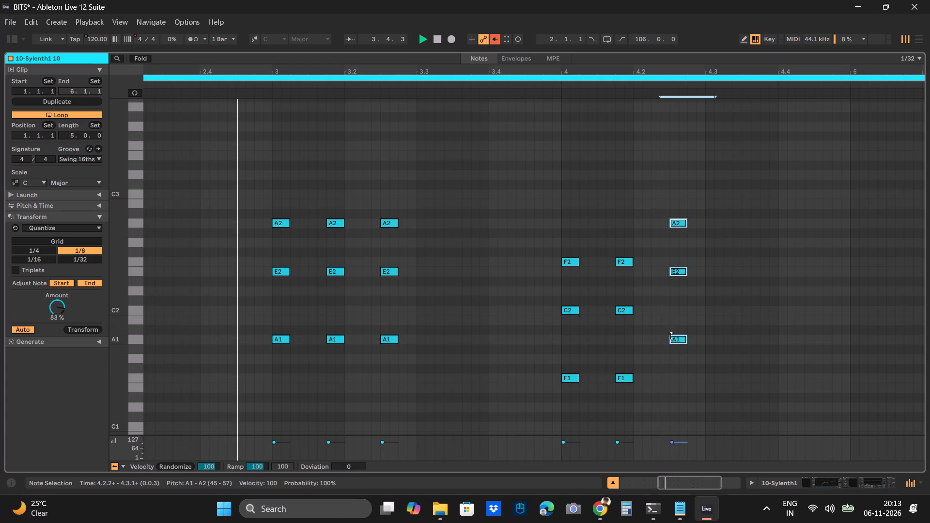
drag(675, 342, 670, 342)
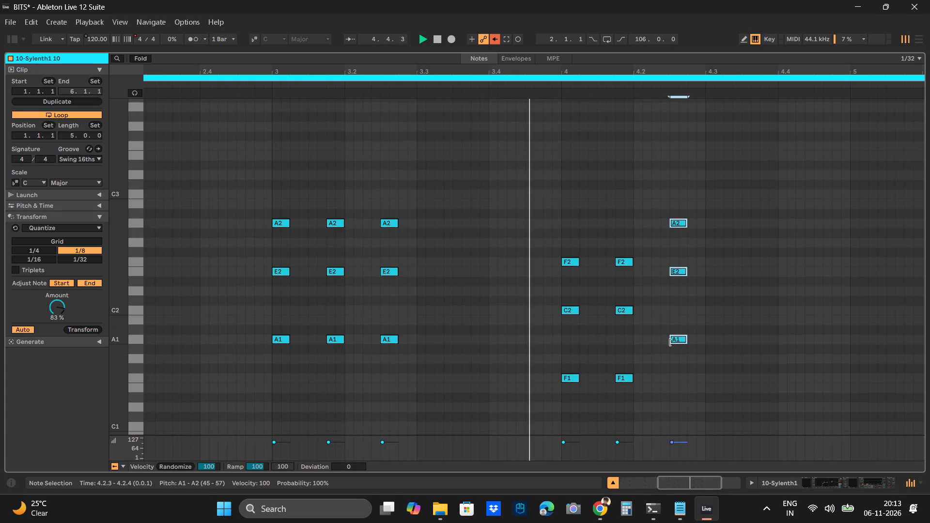
drag(679, 339, 682, 374)
key(space)
Duplicate the three F chords of bar 4 and place the copies starting at 4.3.1 on G1, D2 and G2.
drag(542, 233, 718, 393)
key(ctrl+d)
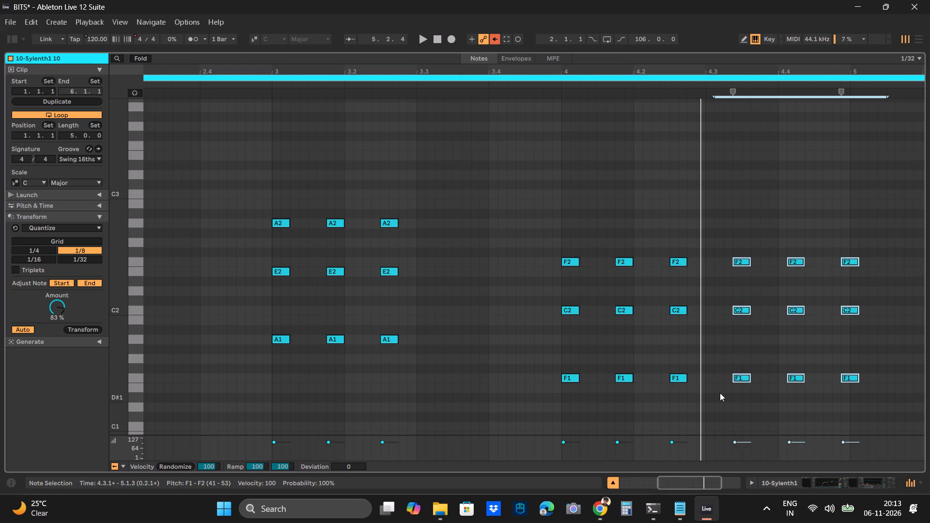
drag(741, 378, 740, 370)
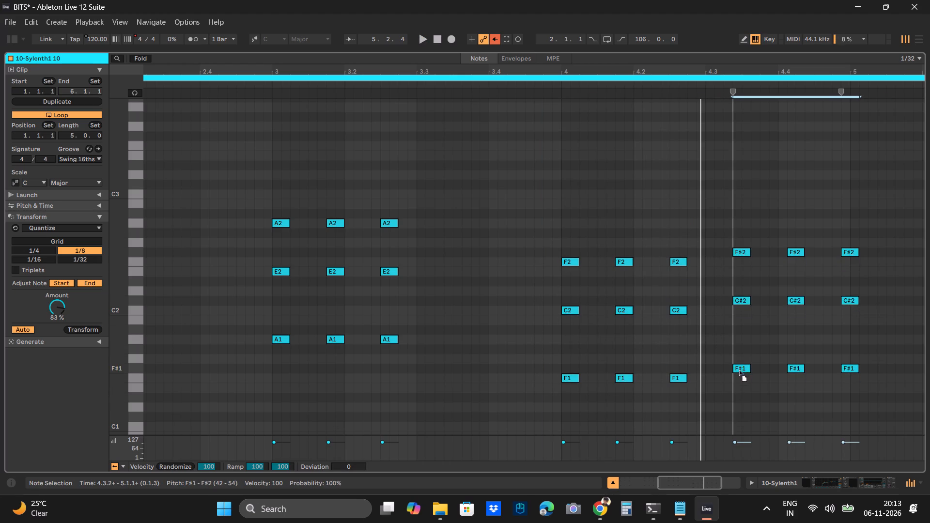
drag(740, 370, 739, 355)
key(space)
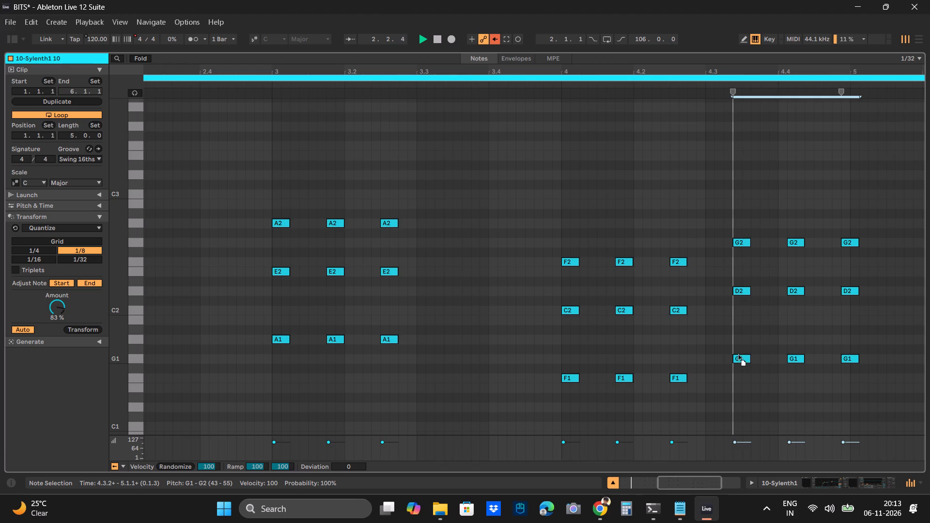
drag(739, 355, 739, 354)
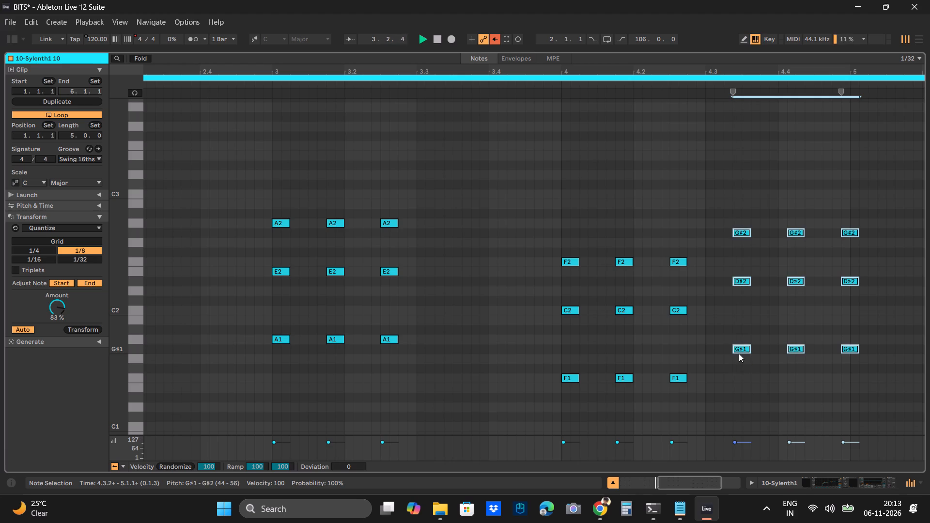
key(shift+Down)
key(shift+Up)
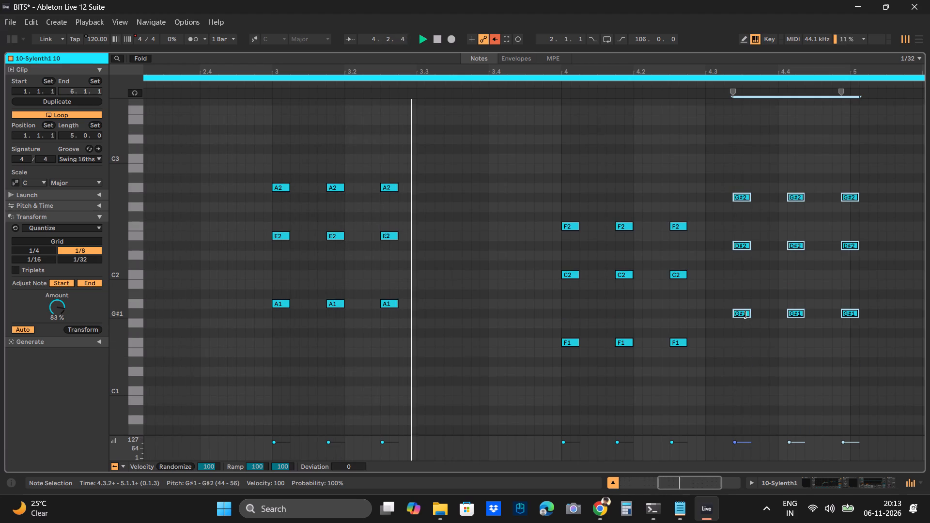
drag(741, 313, 743, 325)
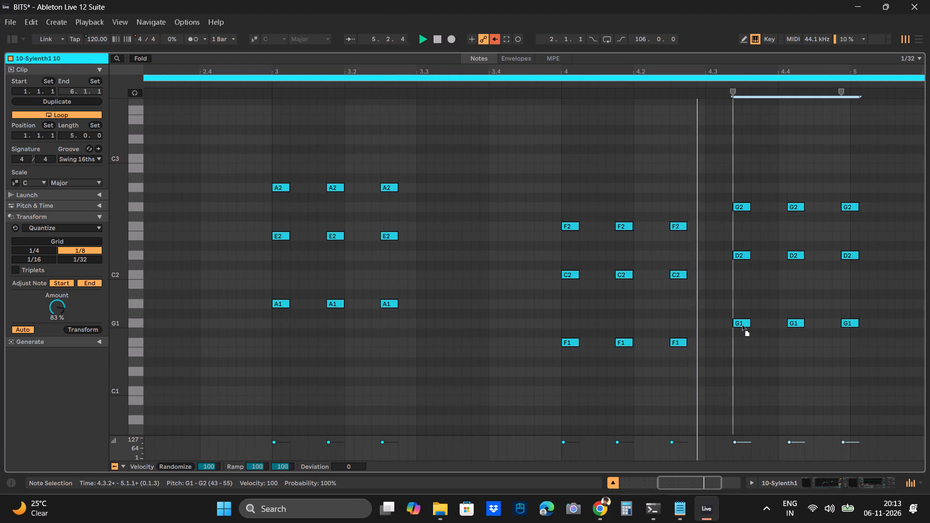
drag(743, 325, 712, 323)
Play the whole clip from the start to hear the F and G chord groups, and deselect the notes.
key(space)
key(space)
ctrl+scroll(717, 384, down, 4)
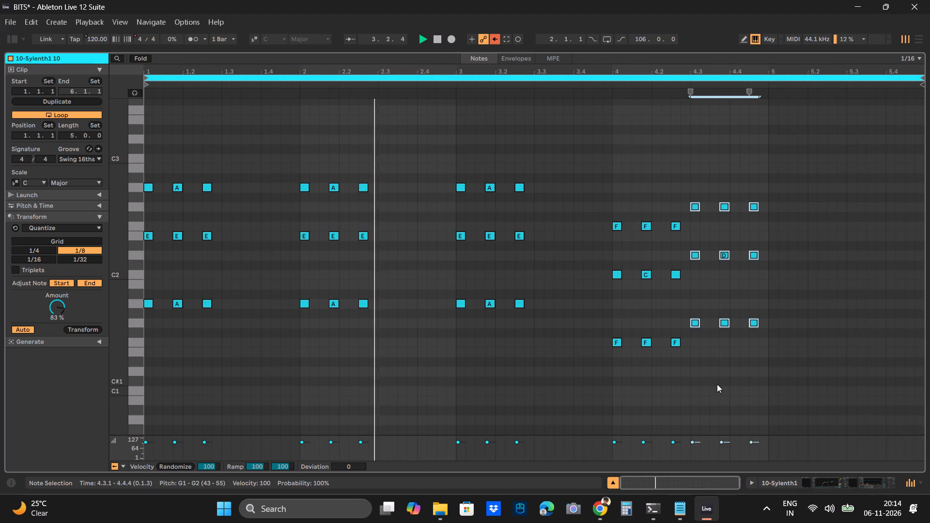
scroll(717, 384, up, 3)
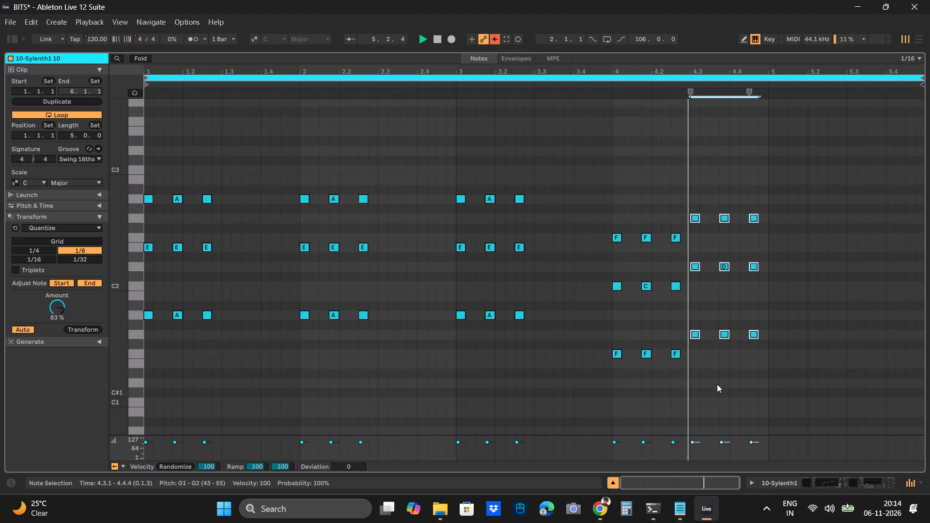
key(space)
key(space)
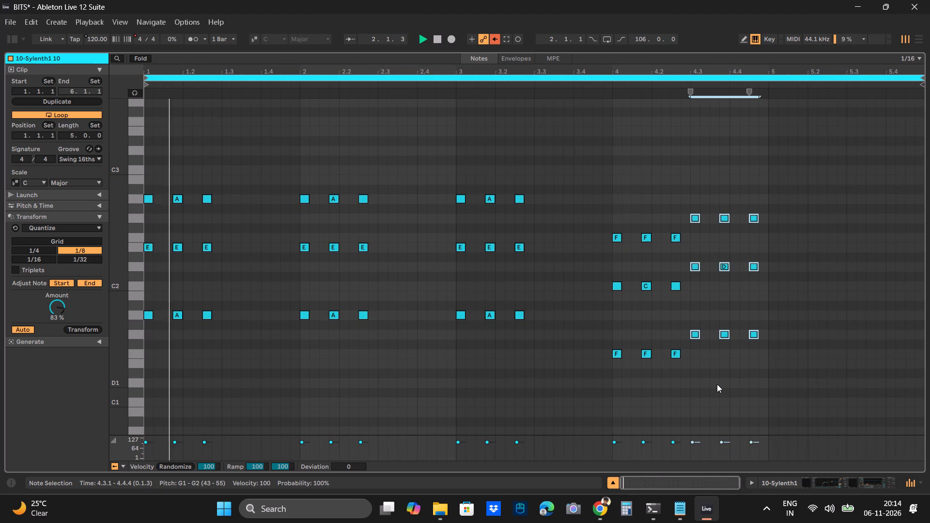
right_click(823, 147)
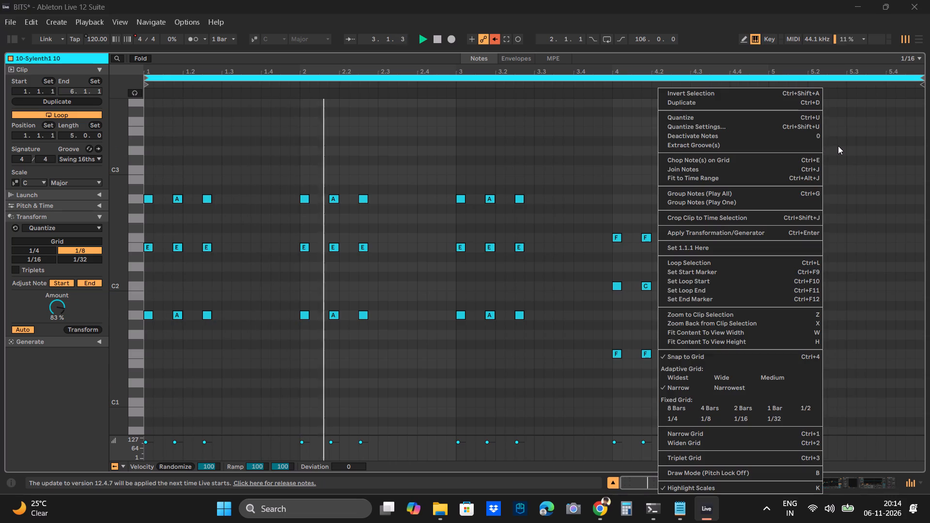
click(838, 146)
click(821, 147)
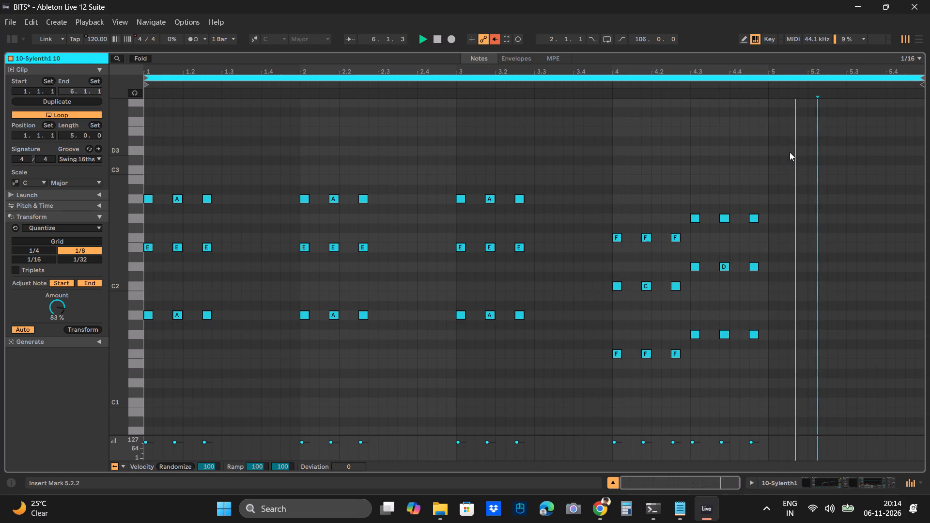
key(space)
key(space)
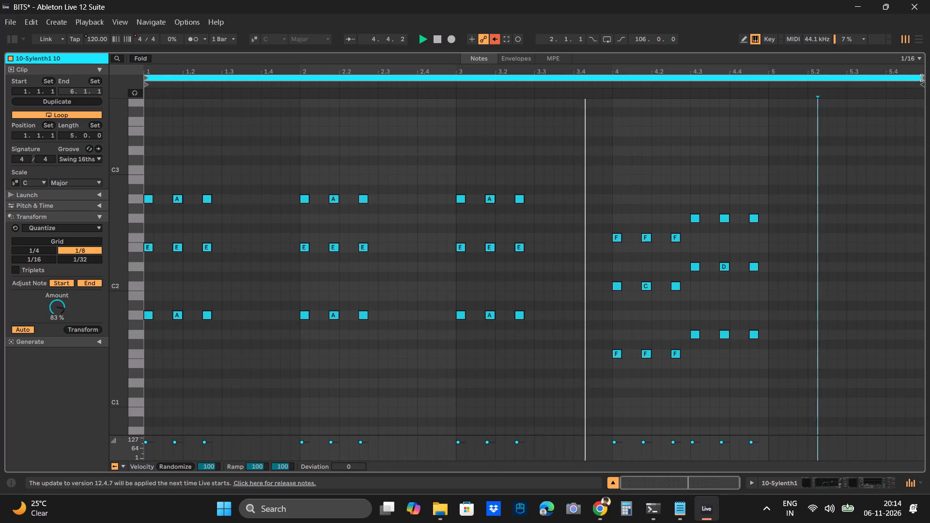
Shorten the clip loop to end at 5.1.1 with a length of 4.0.0, and deselect the loop range.
drag(923, 78, 769, 101)
right_click(798, 118)
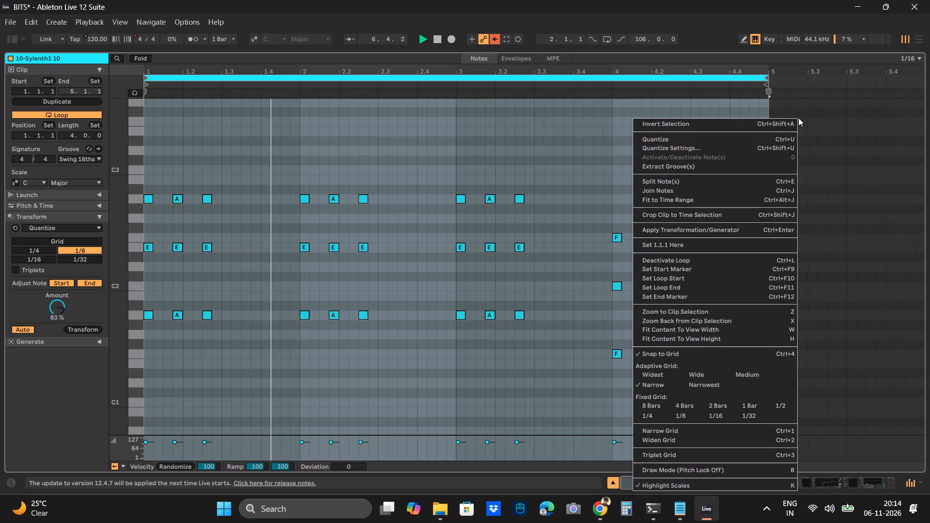
click(803, 118)
click(803, 118)
scroll(475, 238, right, 2)
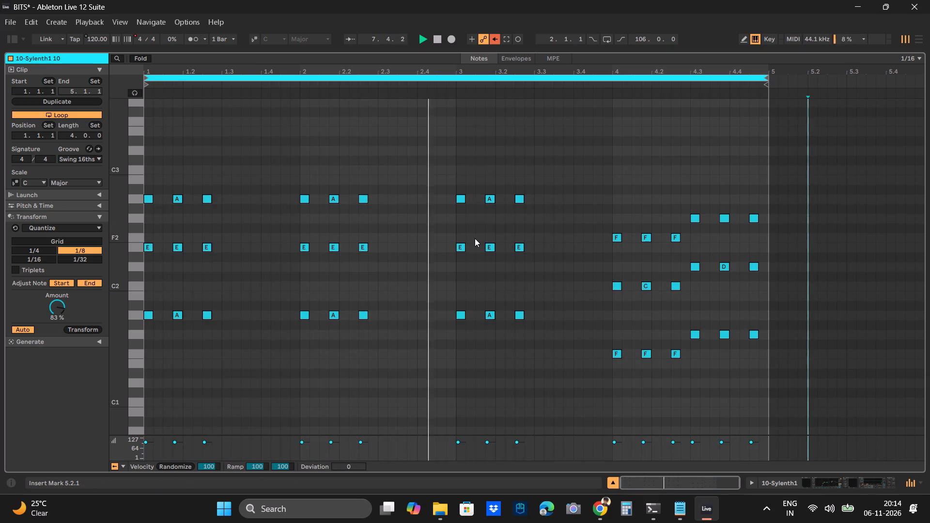
Duplicate the nine A2 notes of bars 1 to 3, place the copies on C3 starting at 1.1.1, and play the result.
ctrl+drag(146, 191, 442, 207)
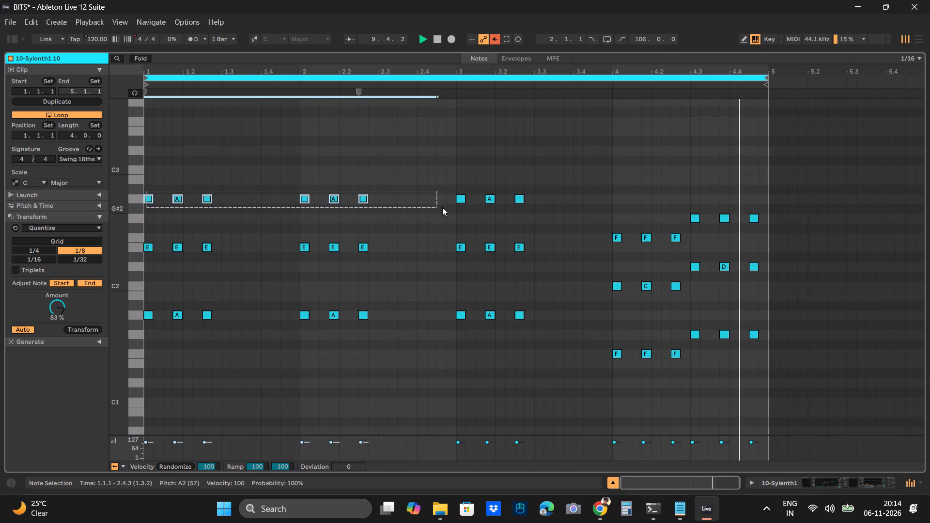
ctrl+drag(442, 207, 547, 207)
key(space)
key(space)
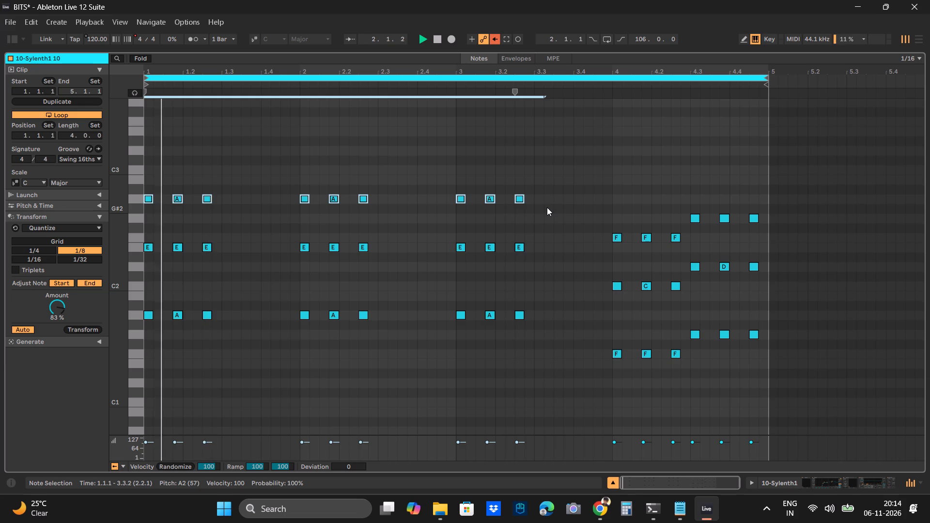
key(ctrl+c)
key(space)
key(ctrl+v)
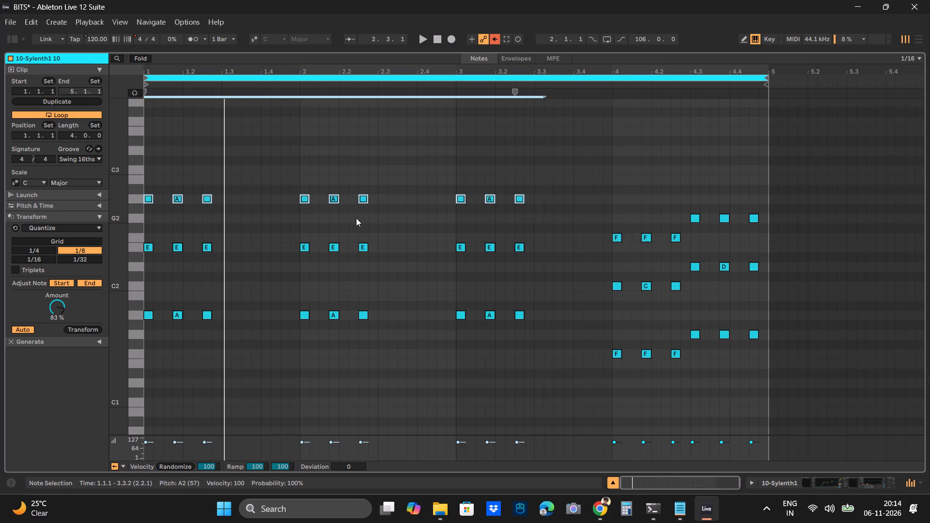
key(ctrl+d)
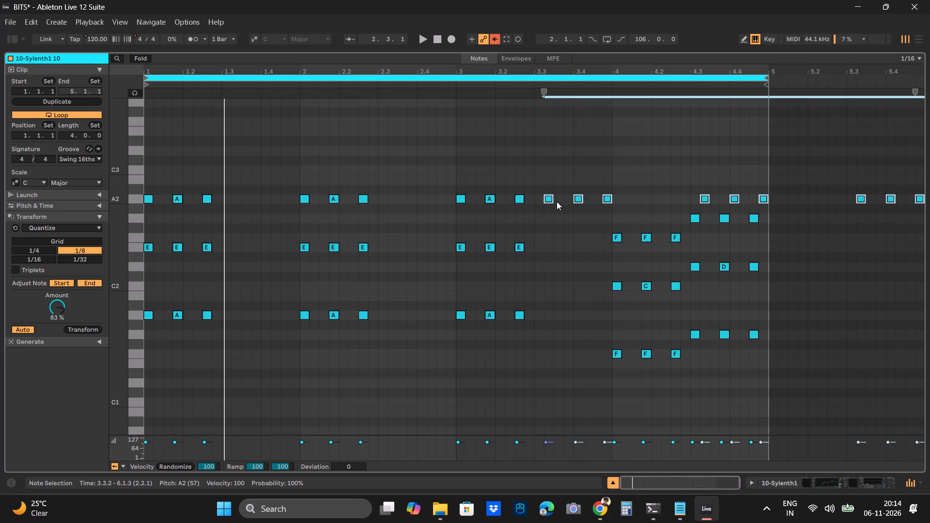
drag(544, 199, 544, 199)
drag(544, 199, 535, 193)
key(ctrl+z)
drag(549, 199, 258, 171)
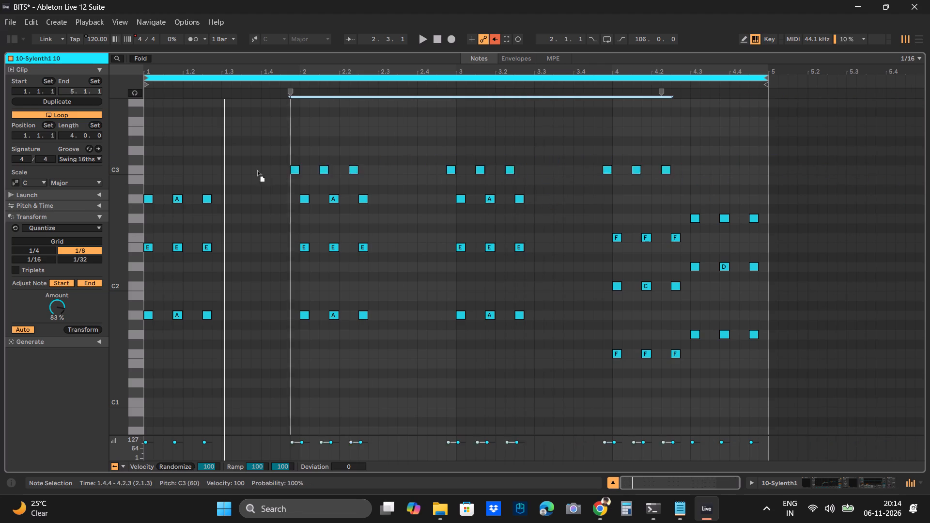
drag(258, 171, 145, 169)
key(space)
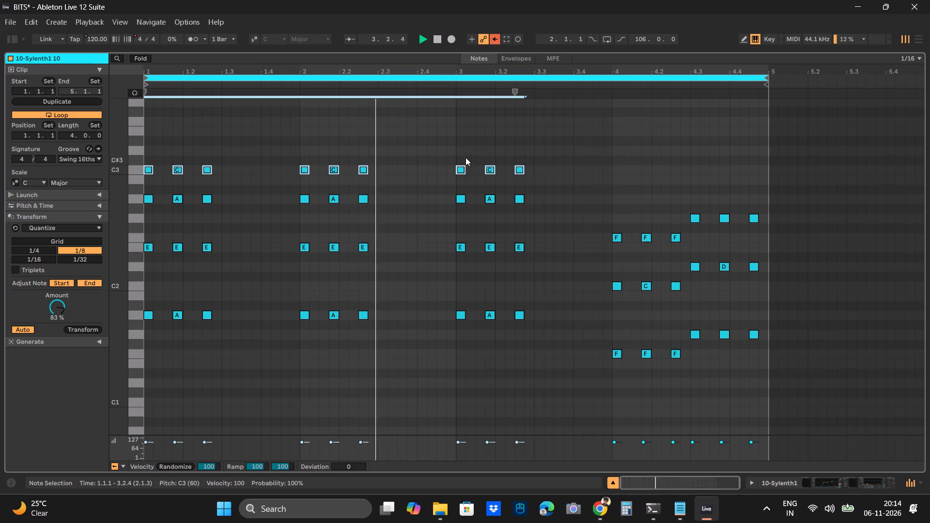
Duplicate the three C3 notes of bar 3 and place the copies on A2 starting at 4.1.1, above the F chords.
drag(450, 153, 539, 181)
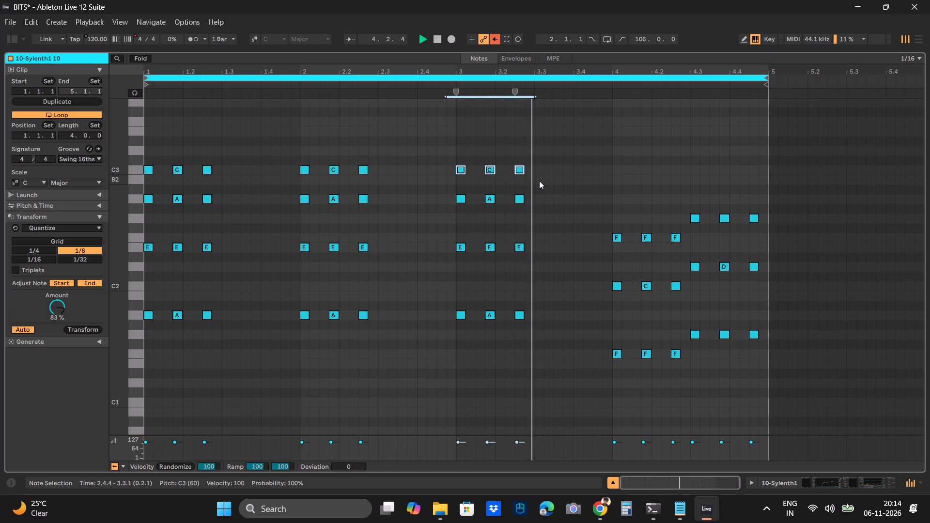
key(ctrl+d)
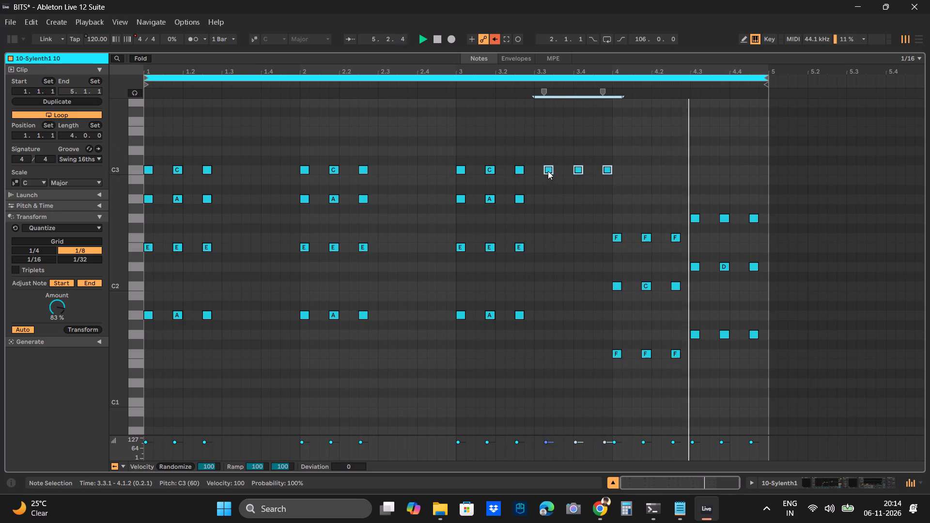
drag(548, 171, 618, 199)
key(space)
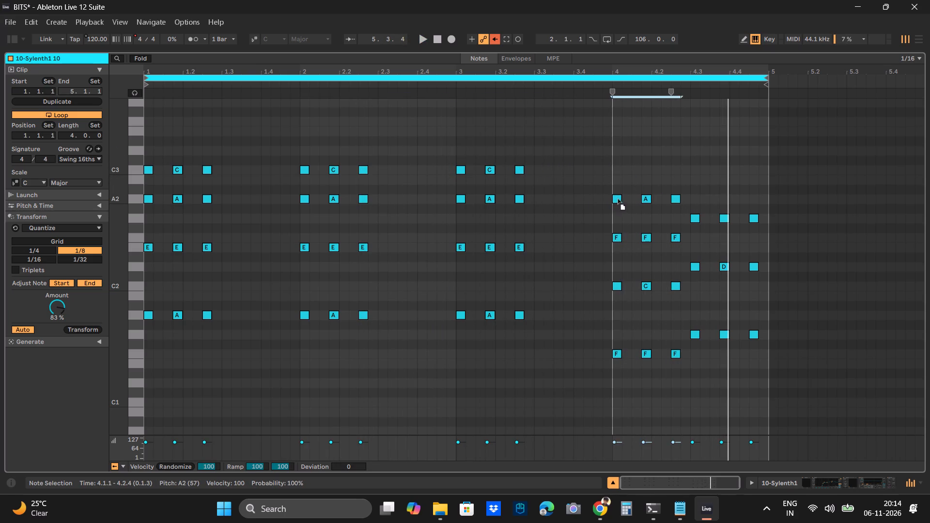
drag(618, 199, 619, 198)
Duplicate the three A2 notes of bar 4 and place the copies on B2 starting at 4.3.1, above the G chords.
key(ctrl+d)
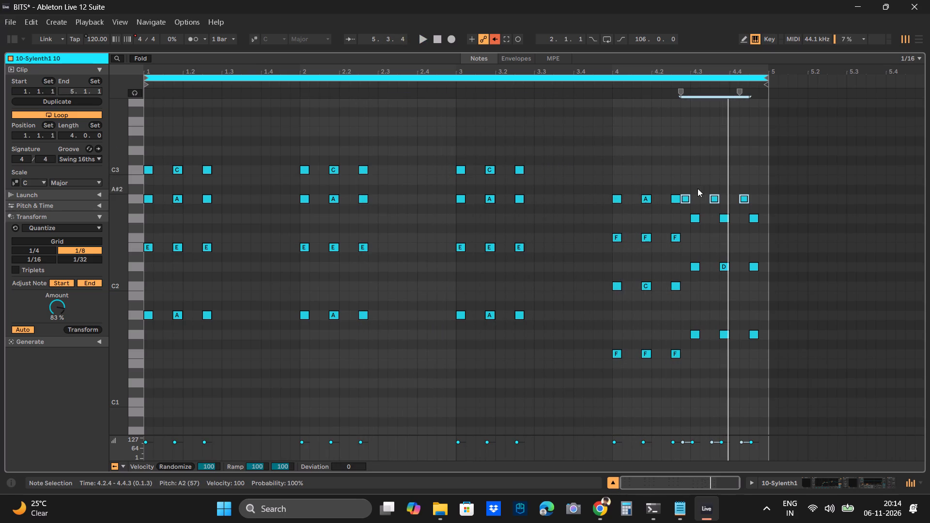
drag(685, 198, 692, 193)
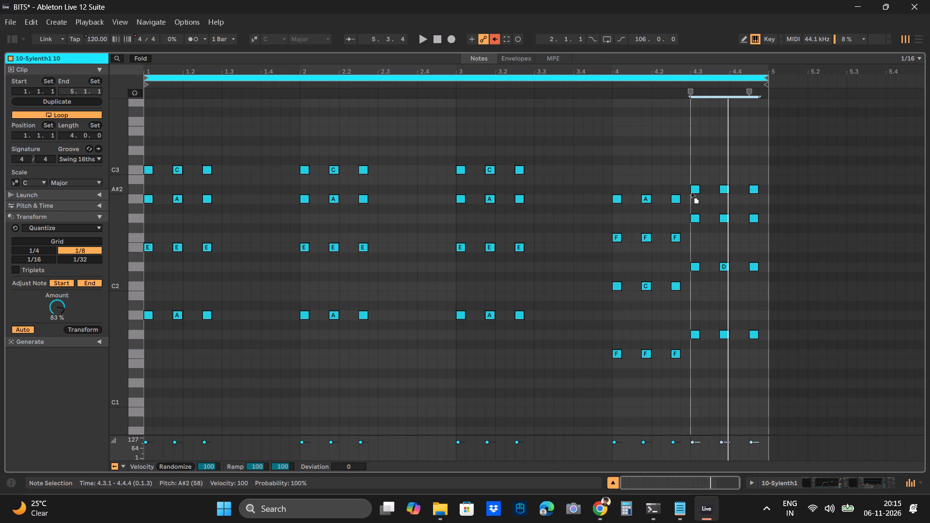
drag(692, 193, 695, 175)
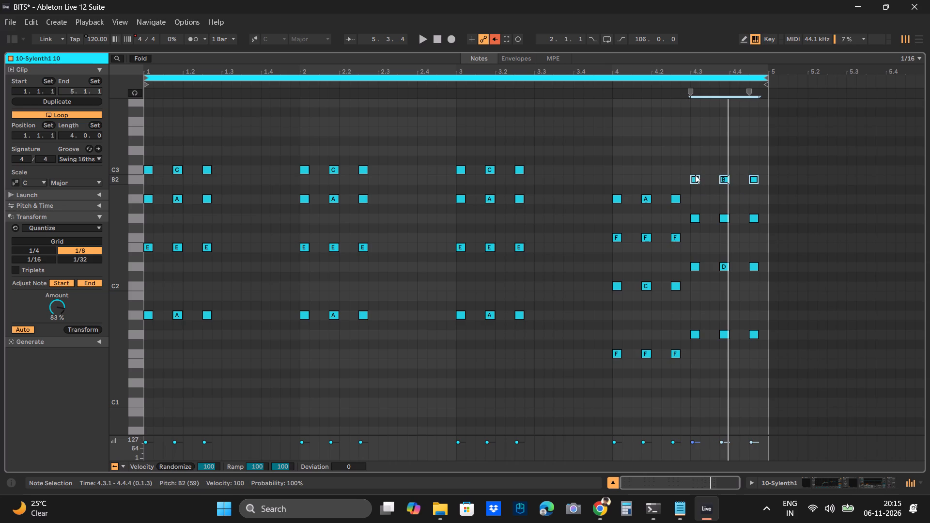
Play the clip with the added top notes, deselect the notes and save the set.
key(space)
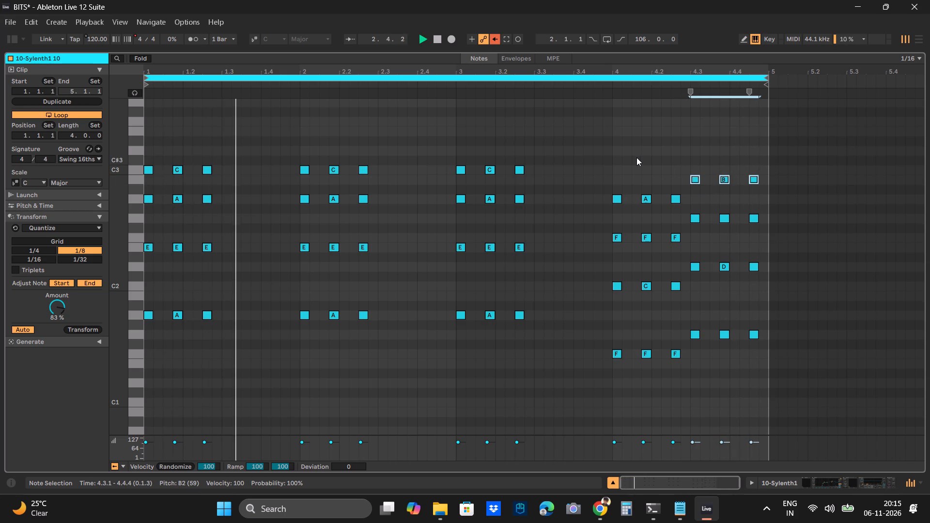
click(636, 157)
key(ctrl+s)
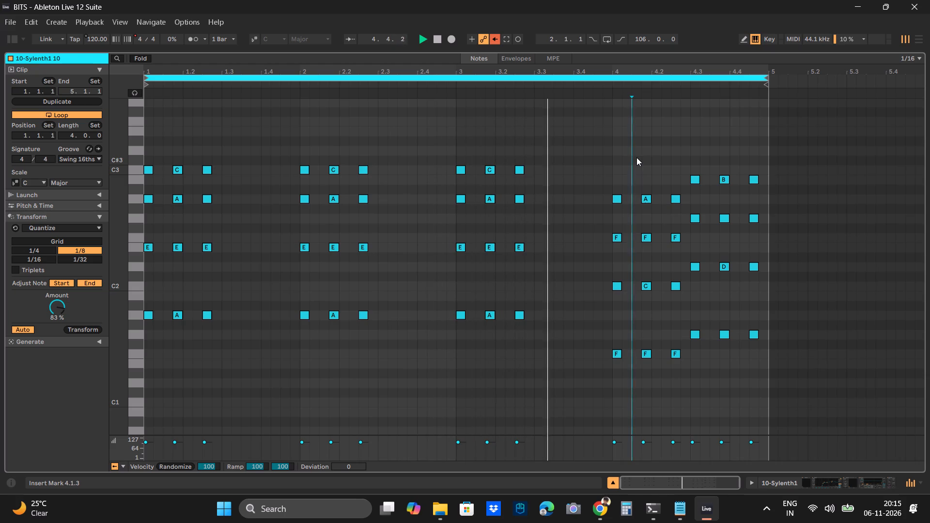
Replay the clip from the start, collapse the note editor to show the session mixer, and listen to the chords with the intro stems.
key(space)
key(space)
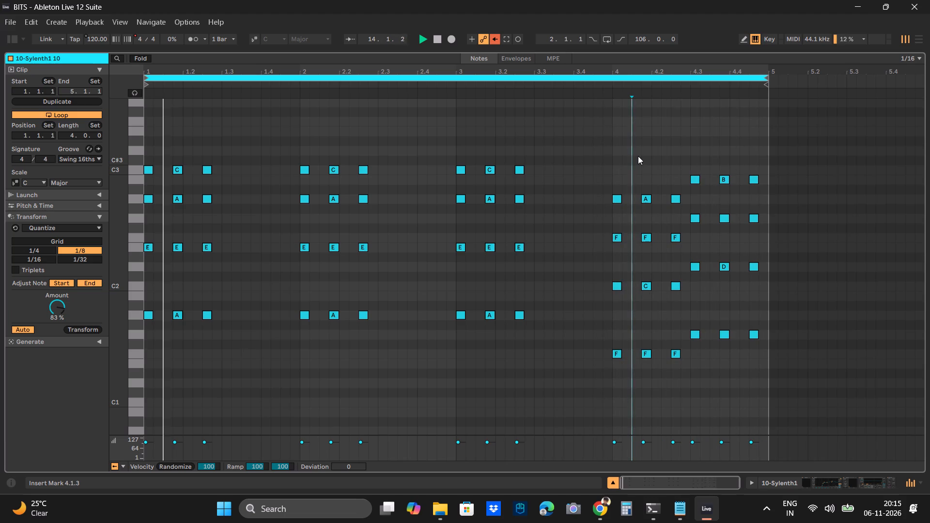
drag(824, 51, 863, 522)
key(space)
key(space)
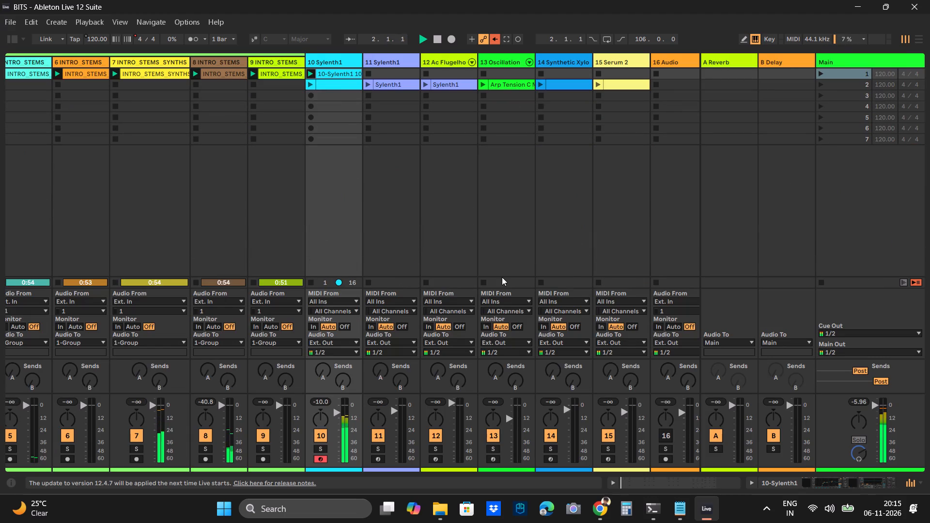
key(space)
key(space)
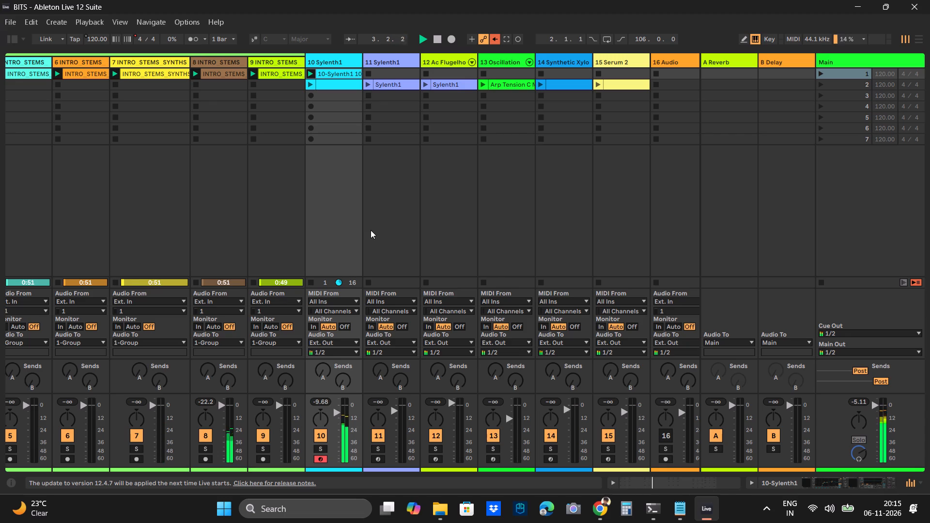
key(space)
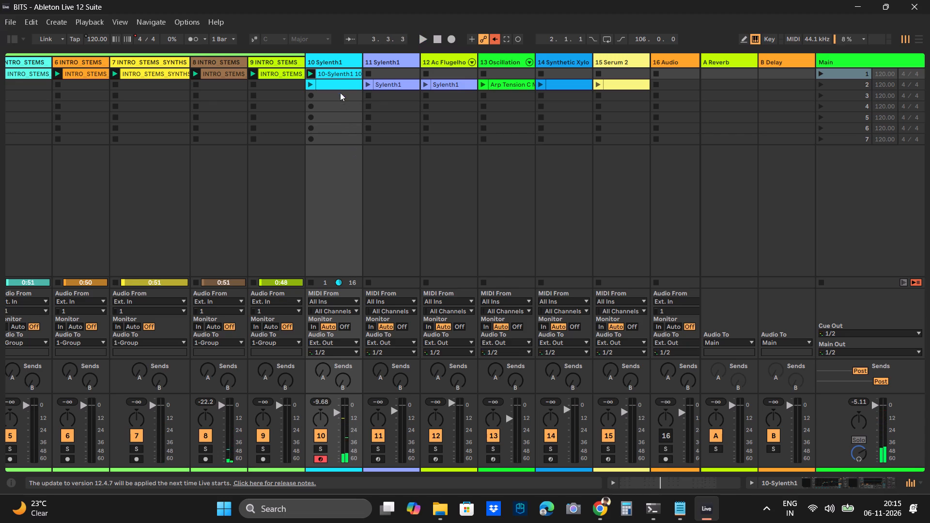
Open the Sylenth1 instrument on track 10 and load preset 102: GOLDEN SPIRITS SAW - 2.
click(334, 79)
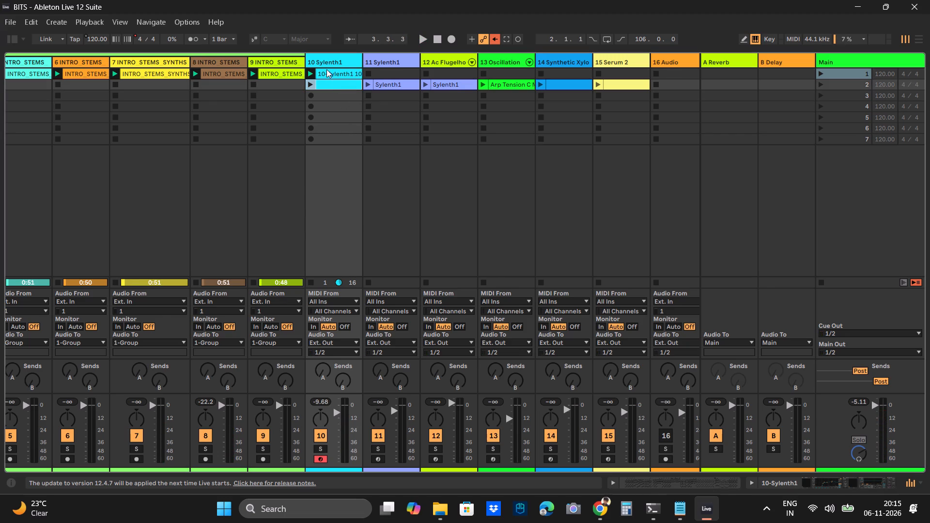
double_click(325, 62)
scroll(97, 406, right, 4)
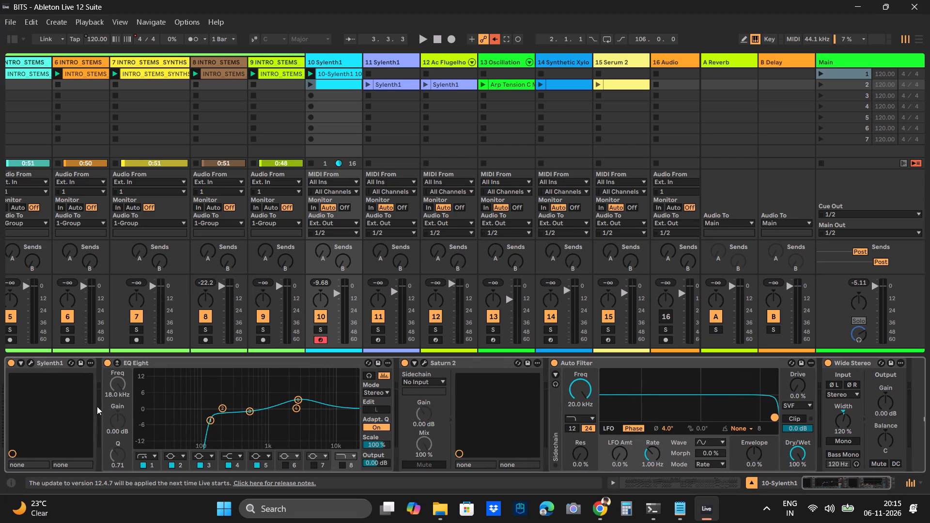
scroll(97, 406, right, 1)
click(32, 366)
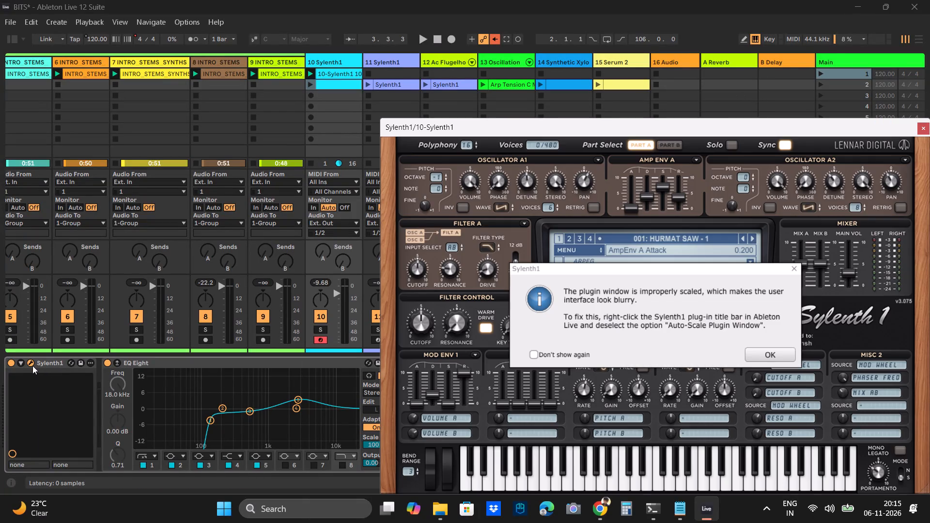
click(790, 348)
click(683, 239)
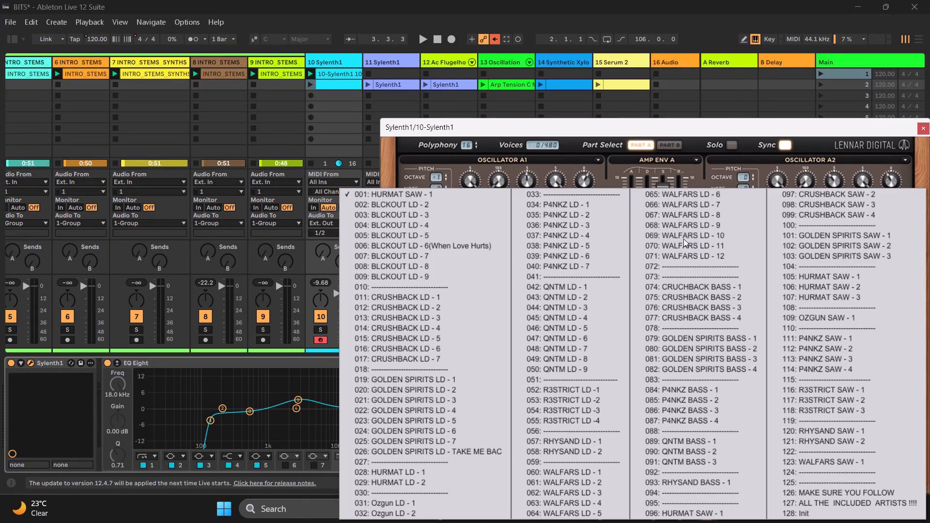
click(838, 246)
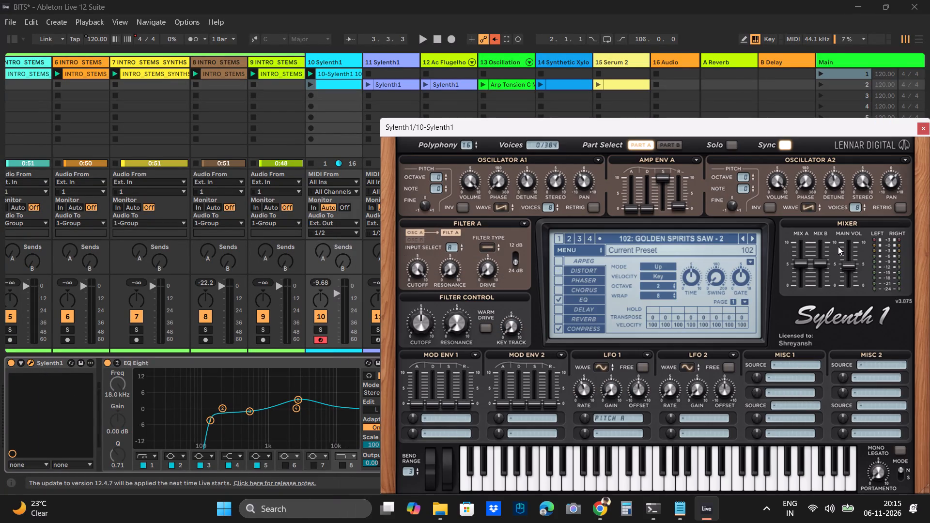
Play the chords with the stems to hear the new preset, and close the Sylenth1 window.
key(space)
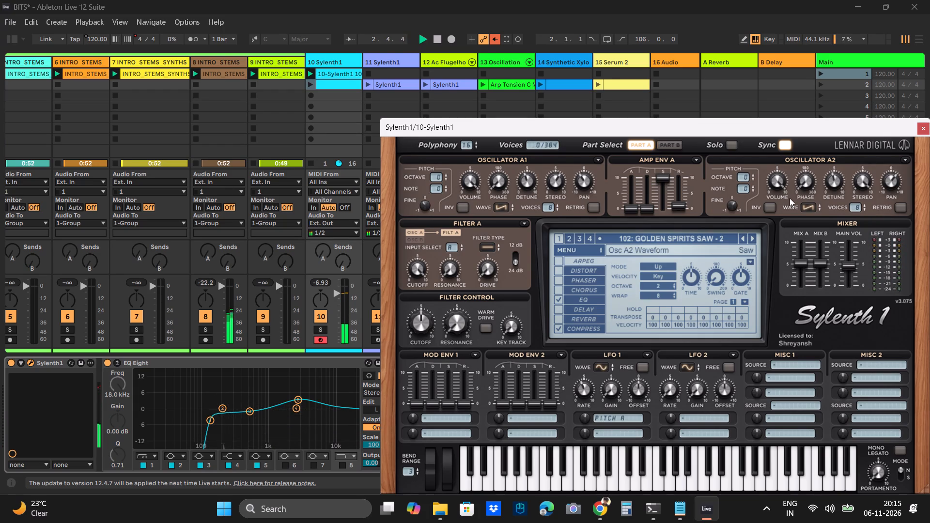
click(578, 18)
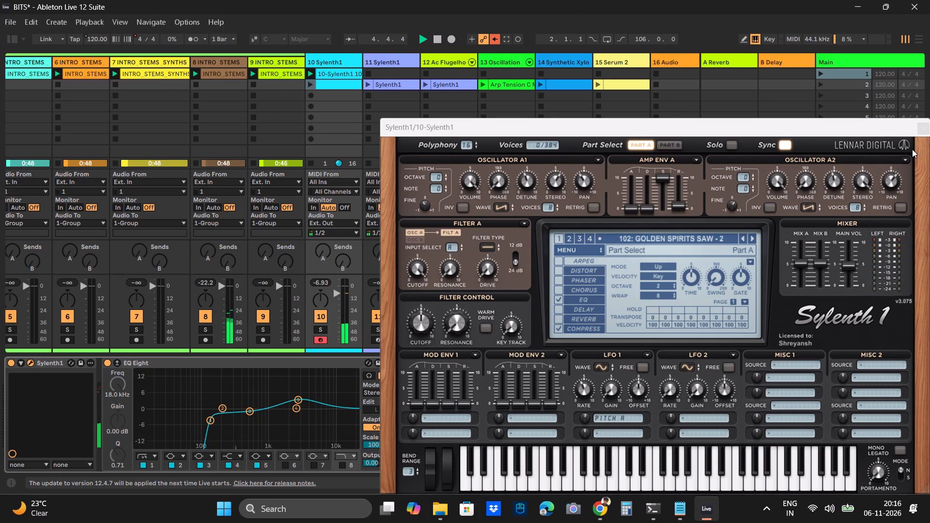
click(924, 125)
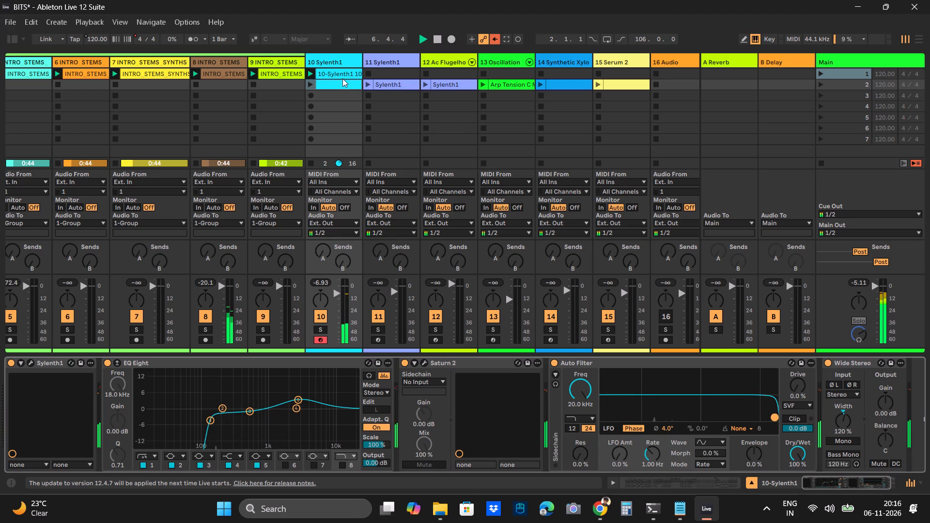
Reopen the track 10 chord clip, stop playback, select the range from 1.1.1 to 4.3, and enlarge the note editor to full height.
double_click(341, 77)
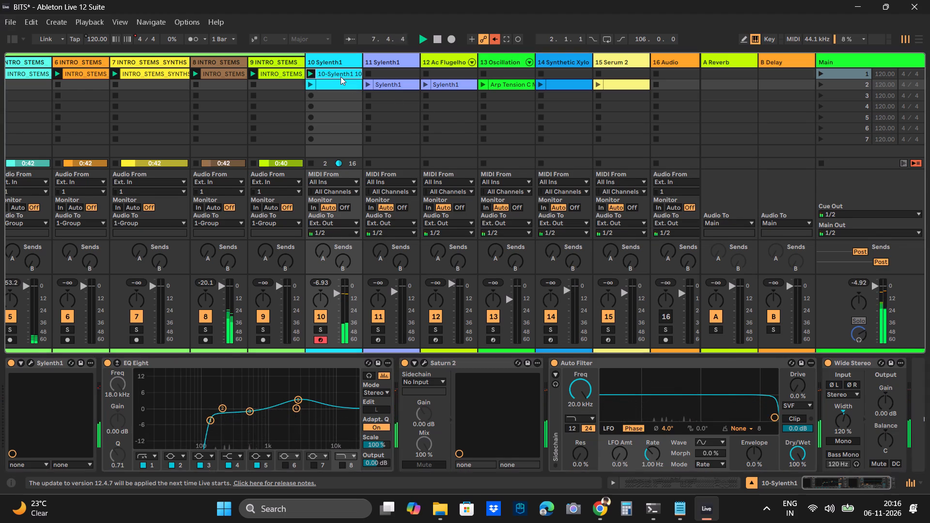
scroll(451, 401, down, 1)
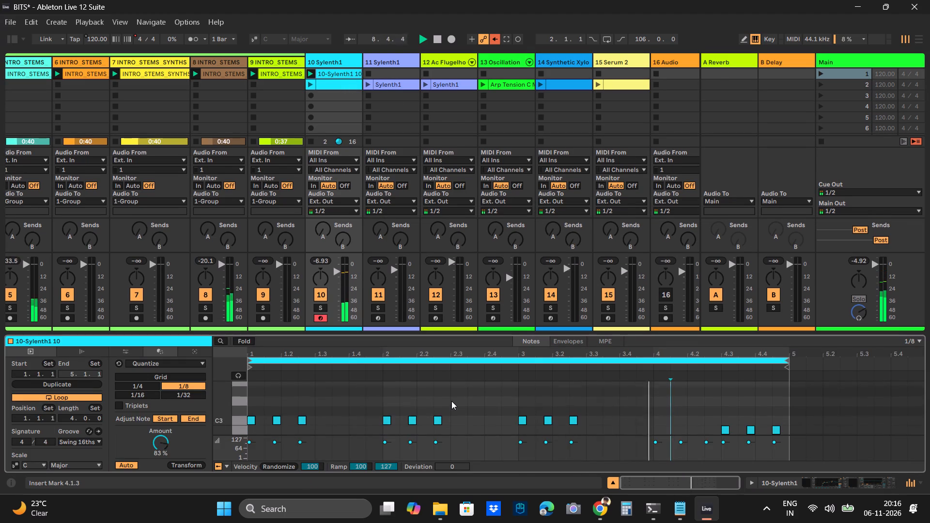
scroll(451, 401, down, 6)
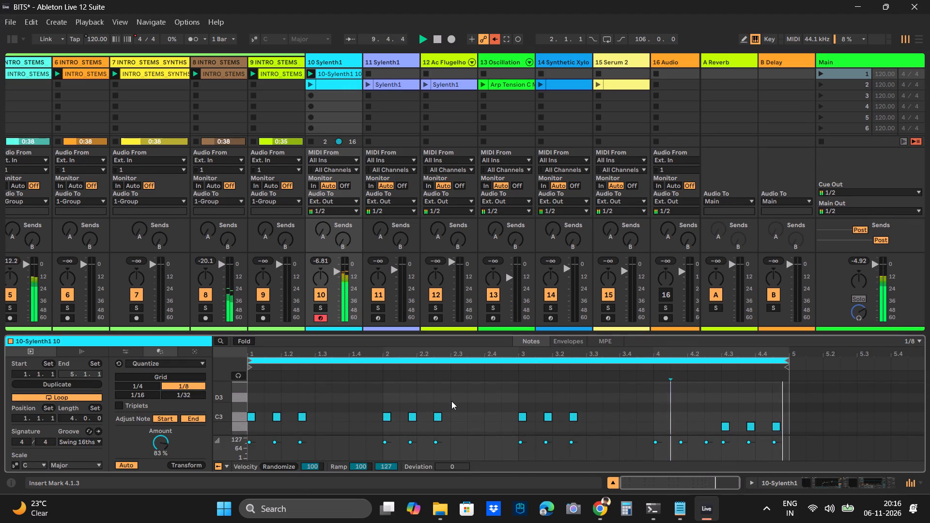
key(space)
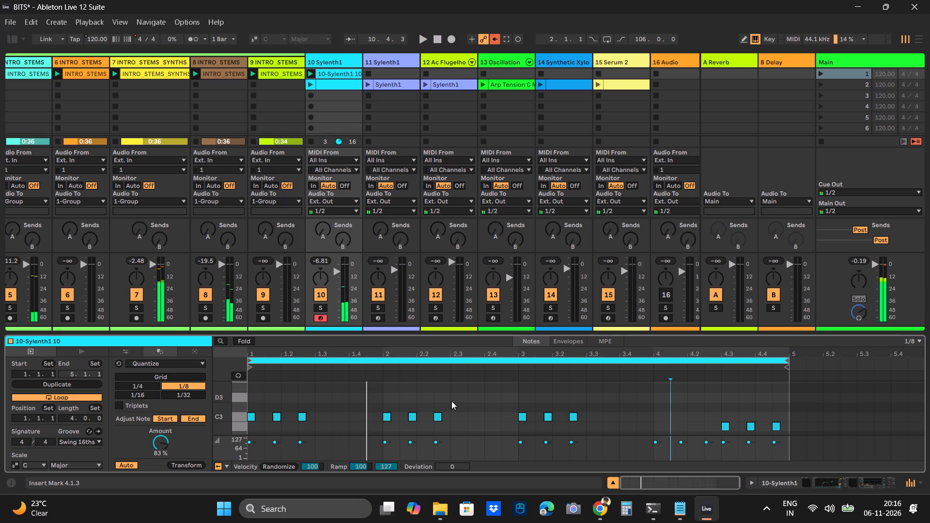
ctrl+drag(252, 405, 721, 452)
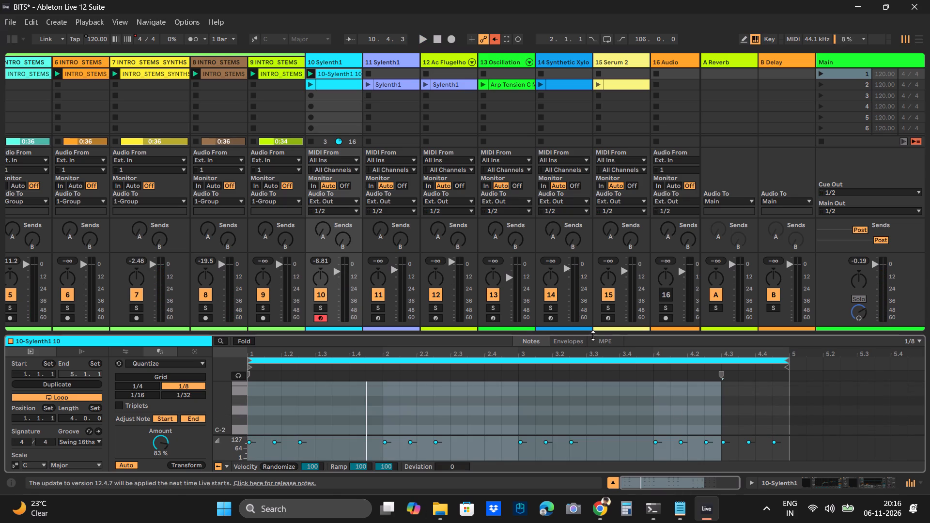
click(591, 335)
drag(509, 334, 577, 0)
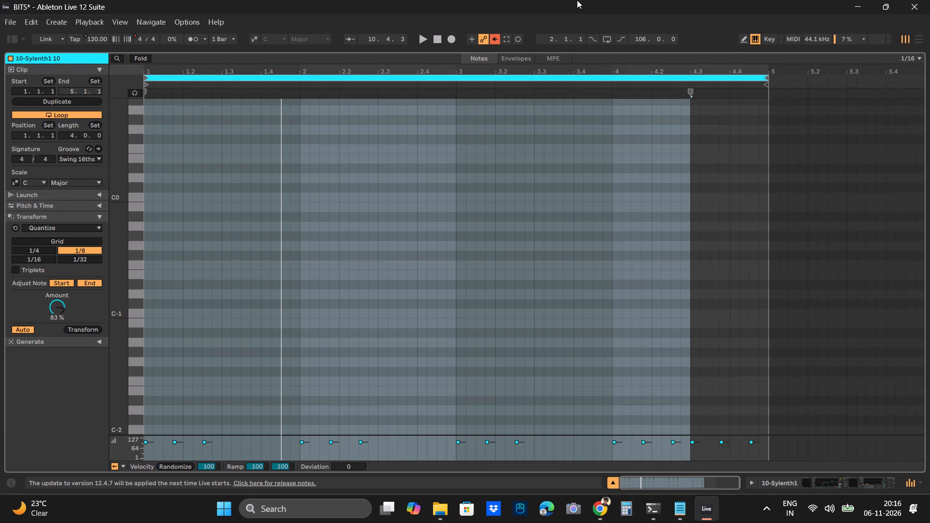
Select all the chord notes in the clip, lengthen them together to eighth notes, and replay the clip from the start.
scroll(385, 250, up, 9)
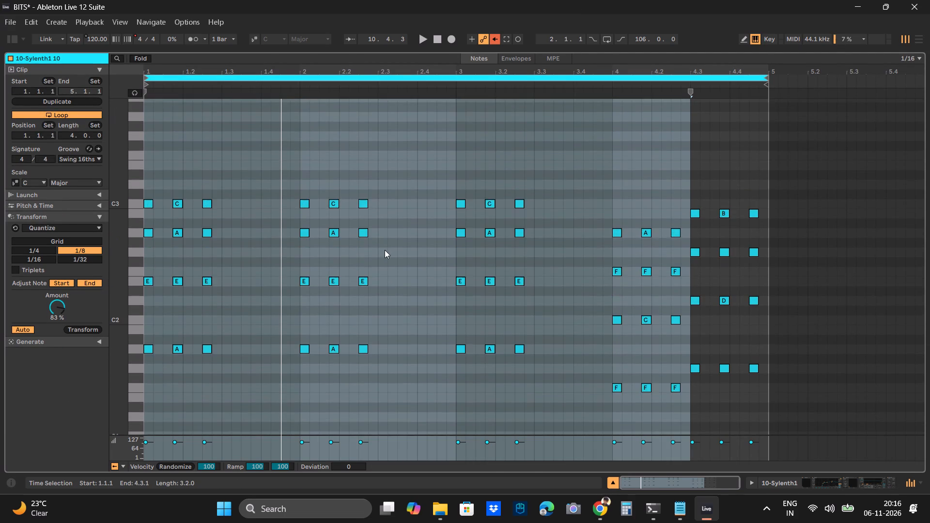
click(385, 250)
drag(148, 170, 780, 461)
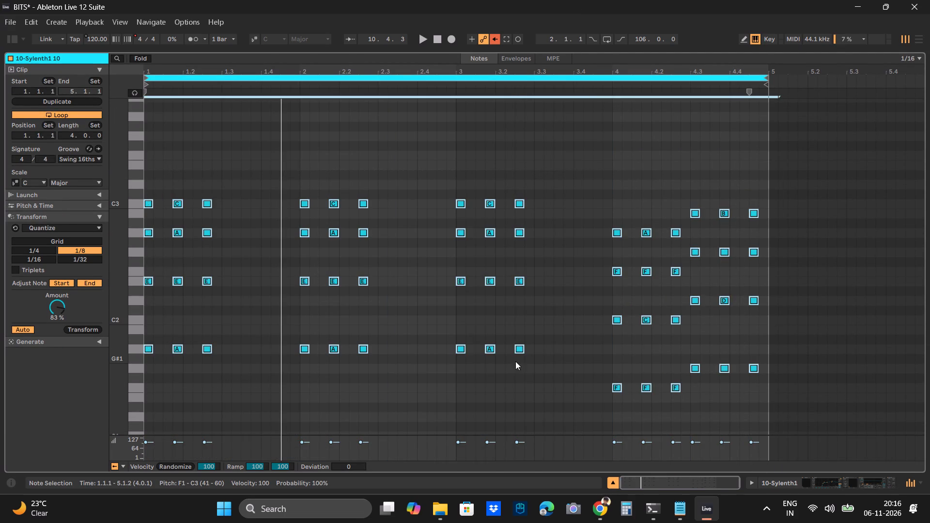
drag(153, 202, 153, 202)
drag(153, 202, 160, 202)
key(space)
key(space)
key(space)
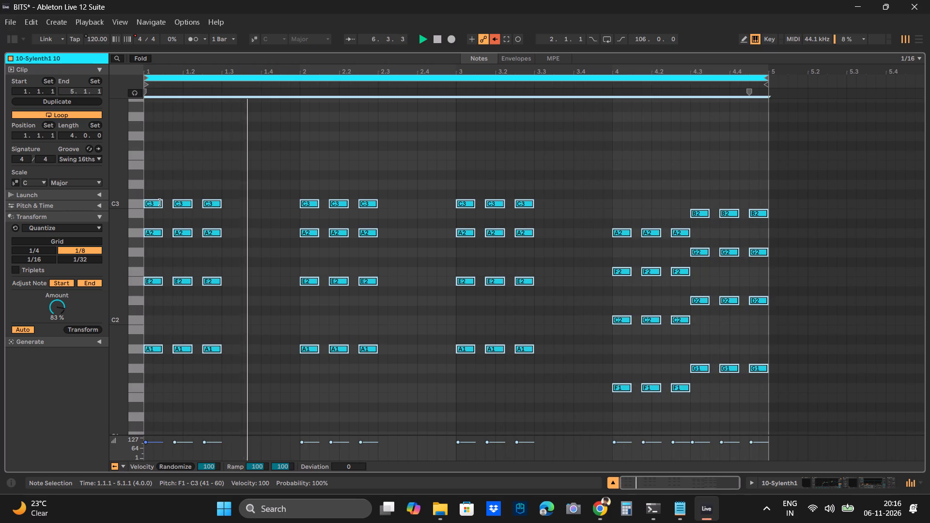
Fine-tune the length of all selected chord notes on the 1/64 grid so they end slightly short of an eighth note.
ctrl+scroll(177, 234, up, 5)
scroll(177, 234, right, 3)
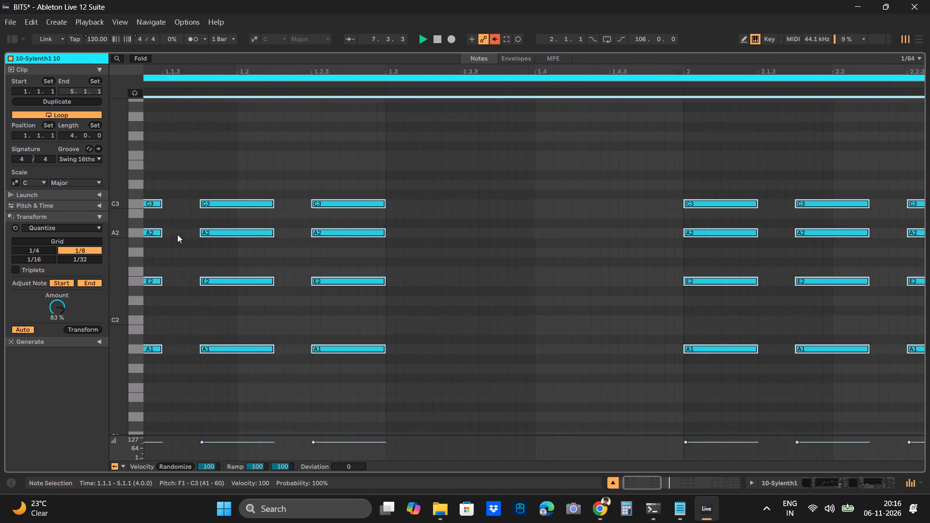
scroll(177, 234, right, 3)
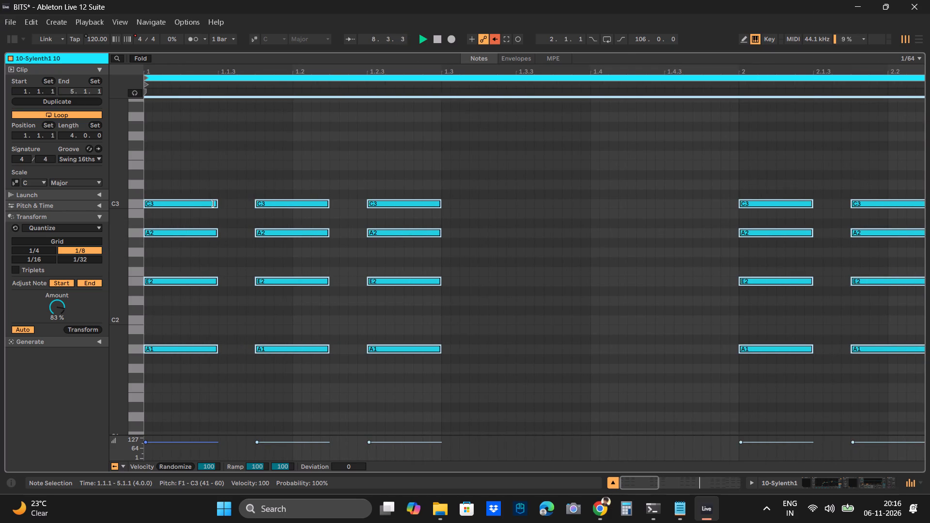
drag(214, 203, 202, 203)
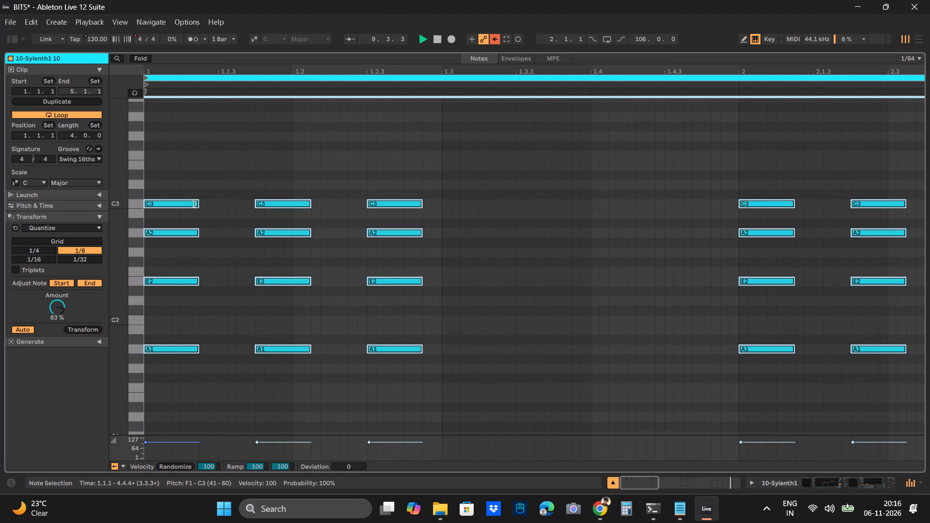
drag(194, 203, 199, 203)
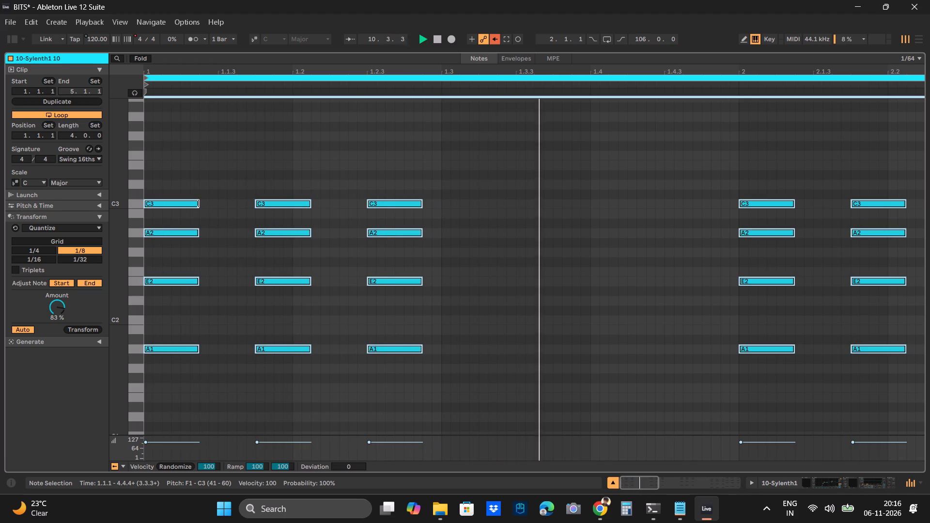
drag(199, 203, 210, 203)
ctrl+scroll(210, 203, down, 6)
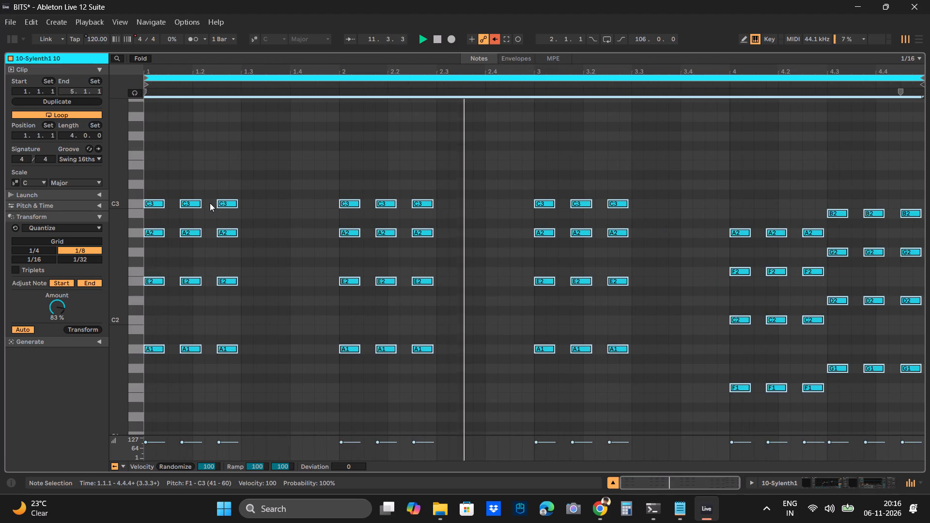
ctrl+scroll(533, 131, down, 2)
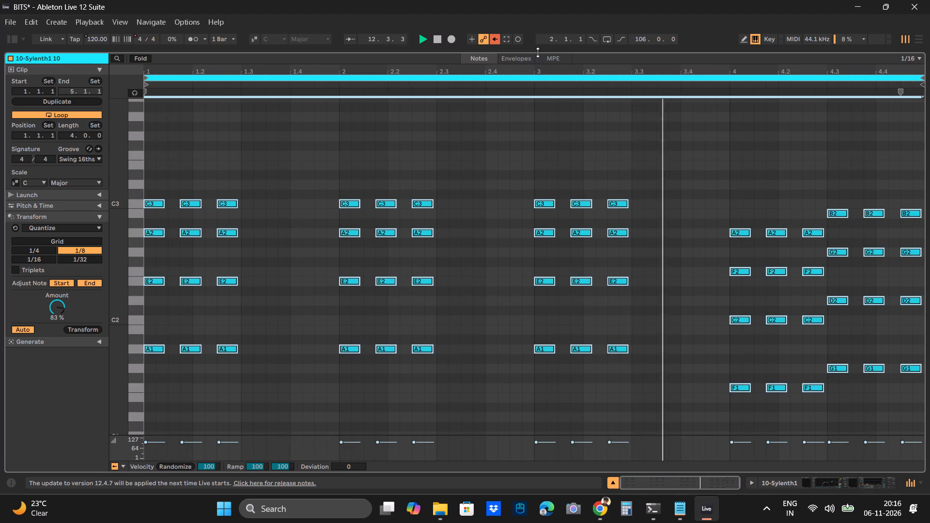
Collapse the note editor to show the session mixer, replay the chords with the intro stems, and stop playback.
drag(532, 50, 581, 487)
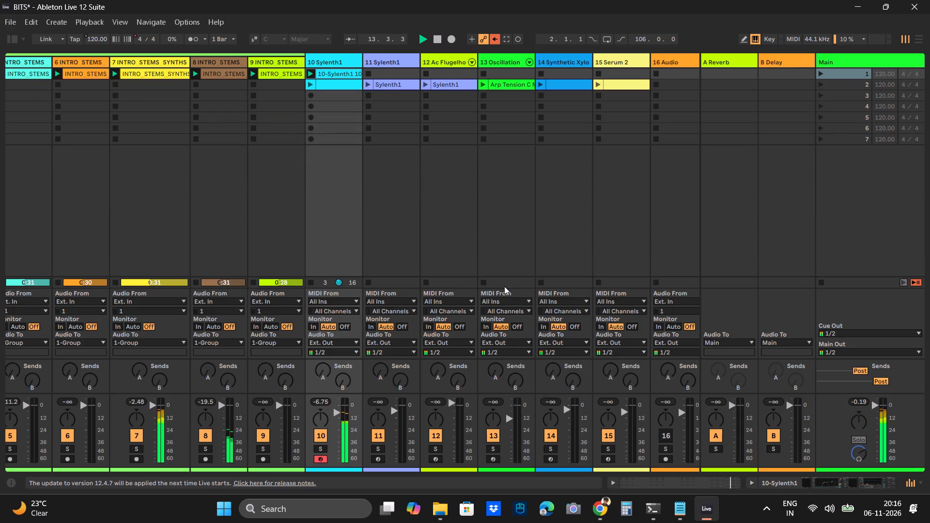
key(space)
key(space)
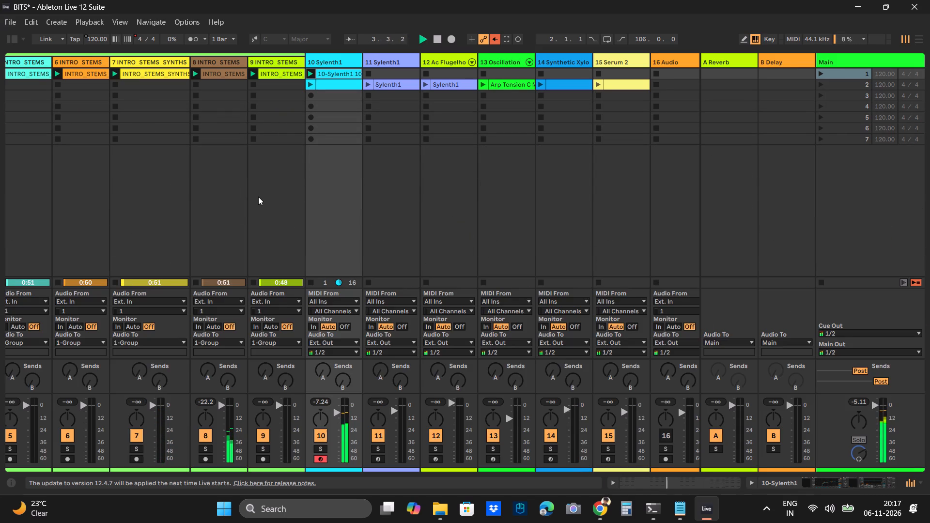
key(space)
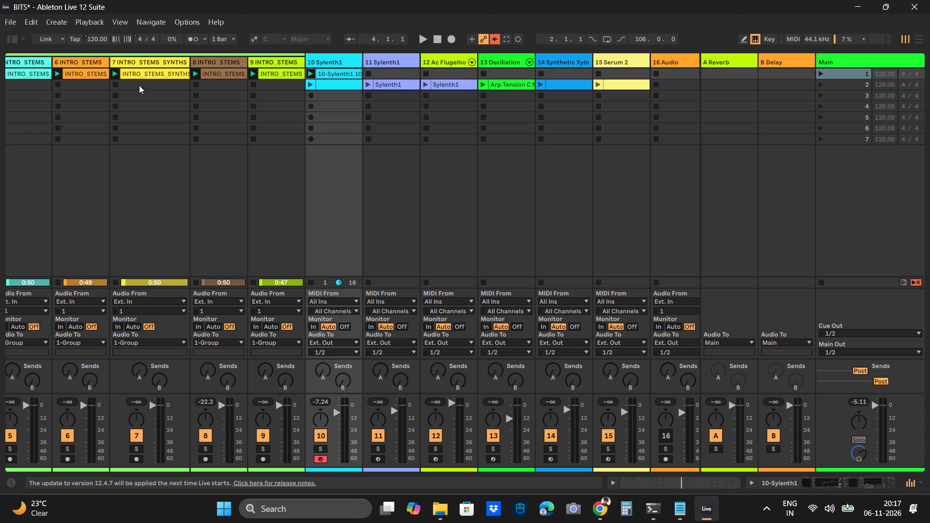
Move the INTRO_STEMS_SYNTHS clip on track 7 down to the second slot and launch scene 1 without it.
click(131, 75)
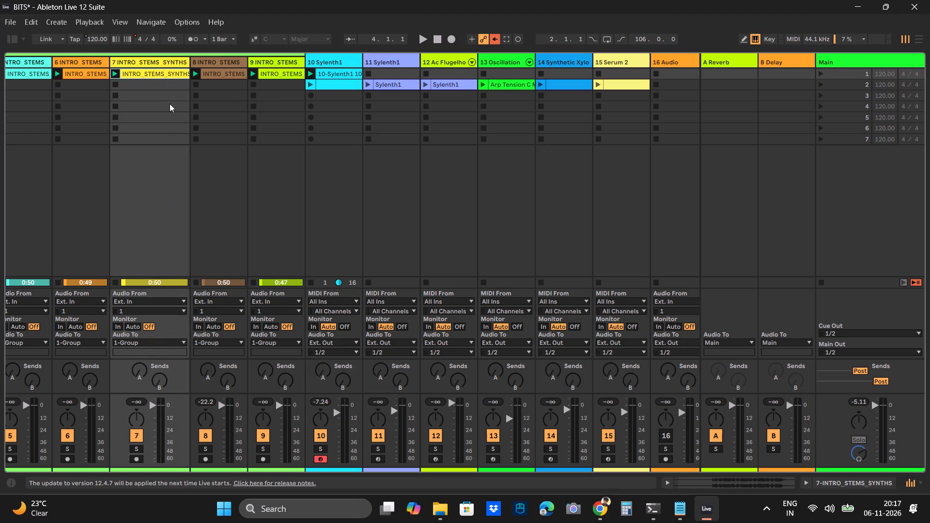
drag(134, 72, 132, 86)
key(space)
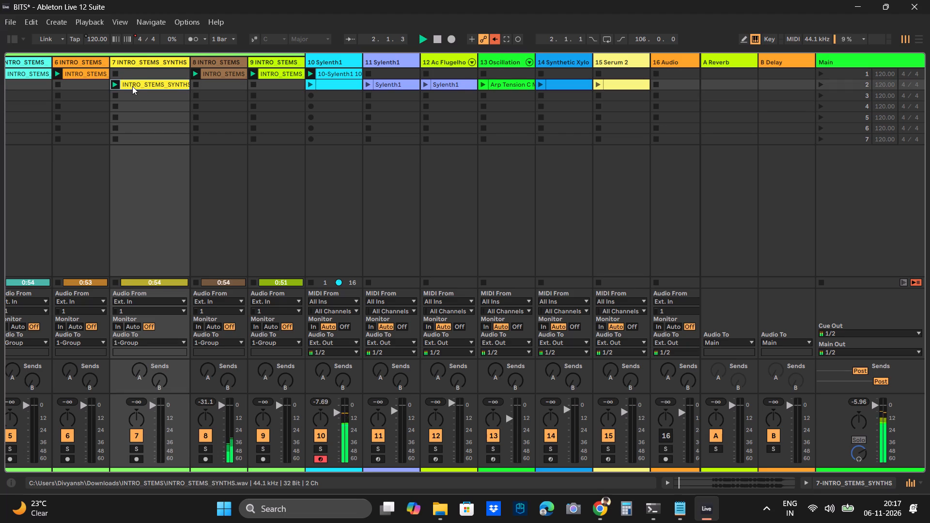
key(space)
key(1)
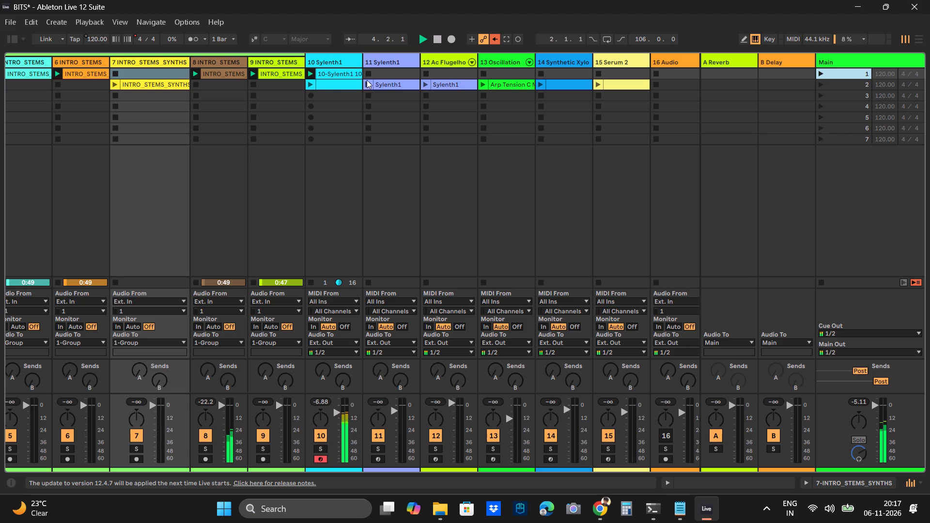
Stop playback, reopen the track 10 chord clip in the note editor, and place the insert mark at 1.2.2.
click(347, 72)
click(347, 72)
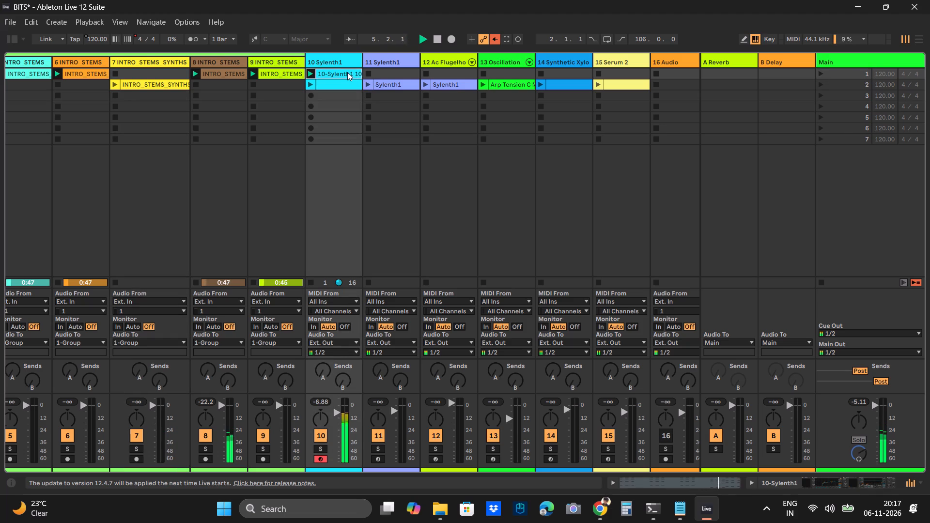
key(space)
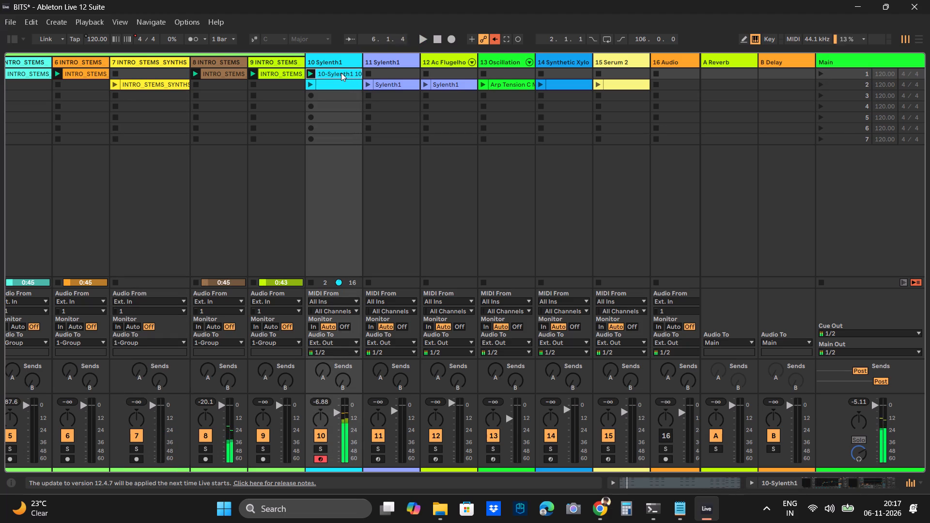
double_click(341, 73)
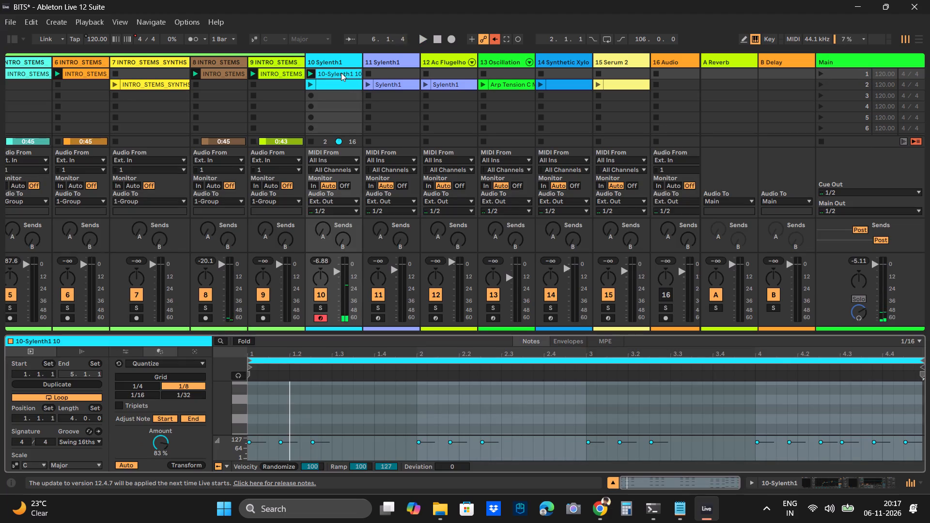
click(223, 368)
click(299, 386)
ctrl+scroll(299, 386, down, 6)
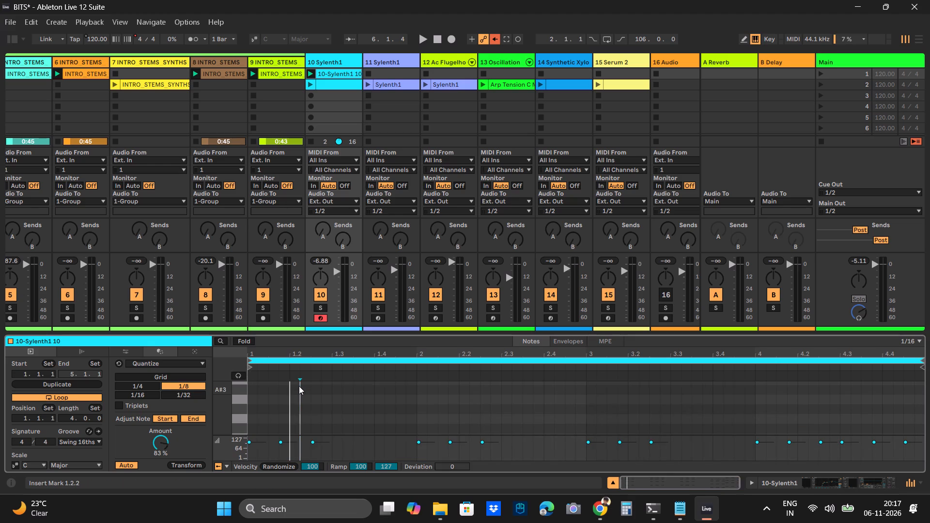
ctrl+scroll(299, 386, down, 11)
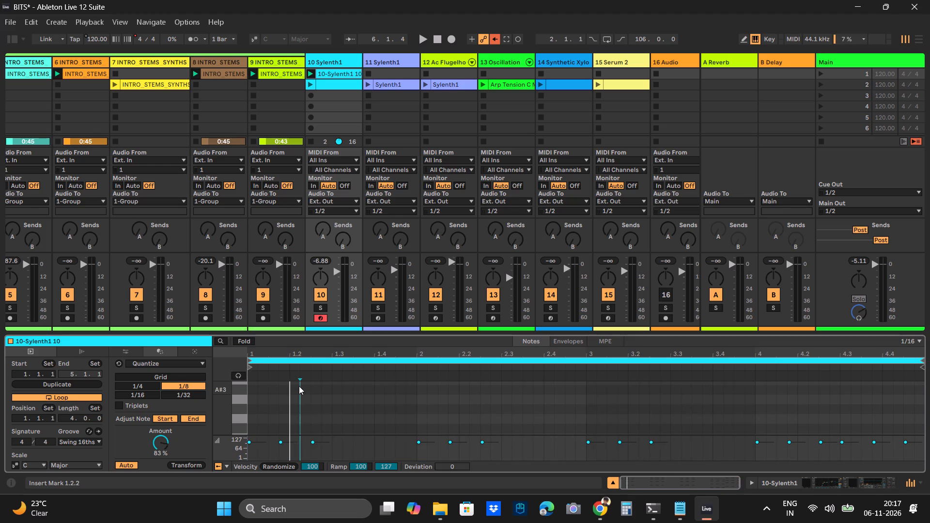
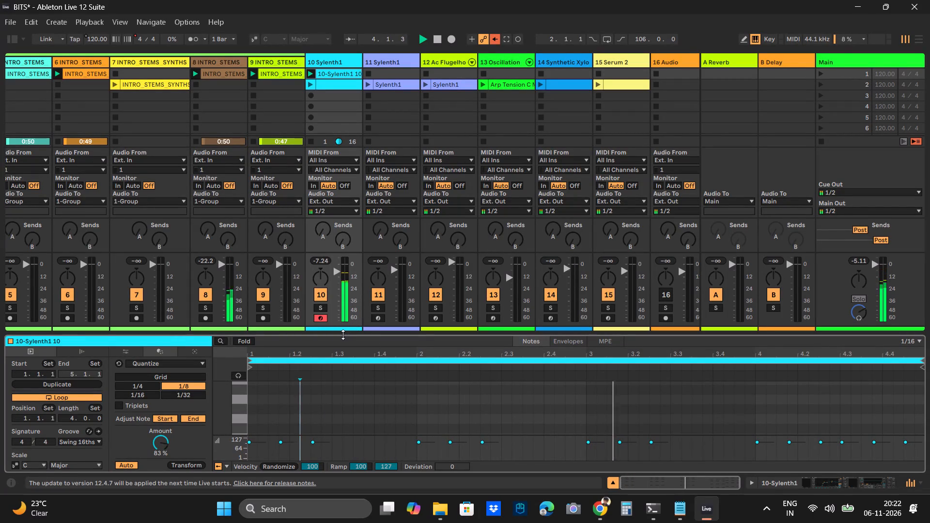
Expand the note editor over the mixer, check the track 10 chord clip during playback, and stop playback.
drag(343, 335, 387, 0)
scroll(485, 189, left, 6)
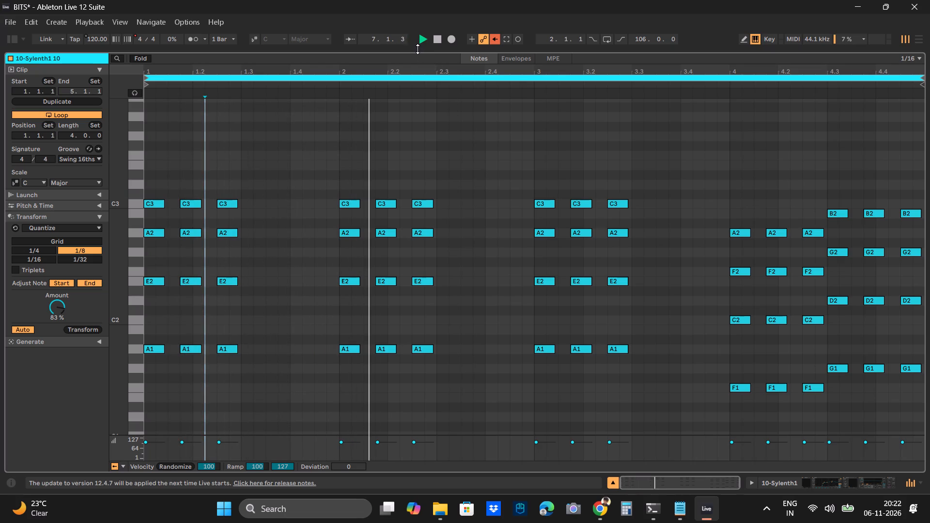
drag(418, 49, 513, 368)
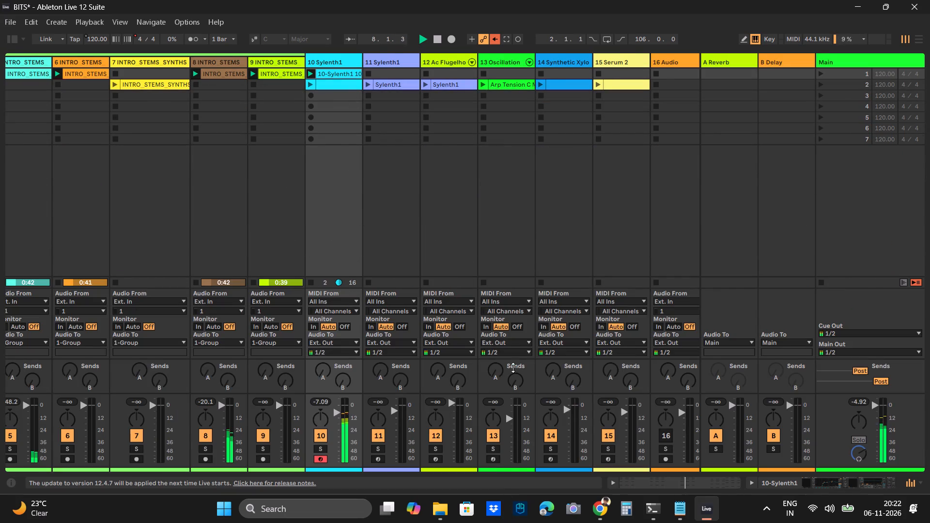
drag(513, 368, 559, 0)
key(space)
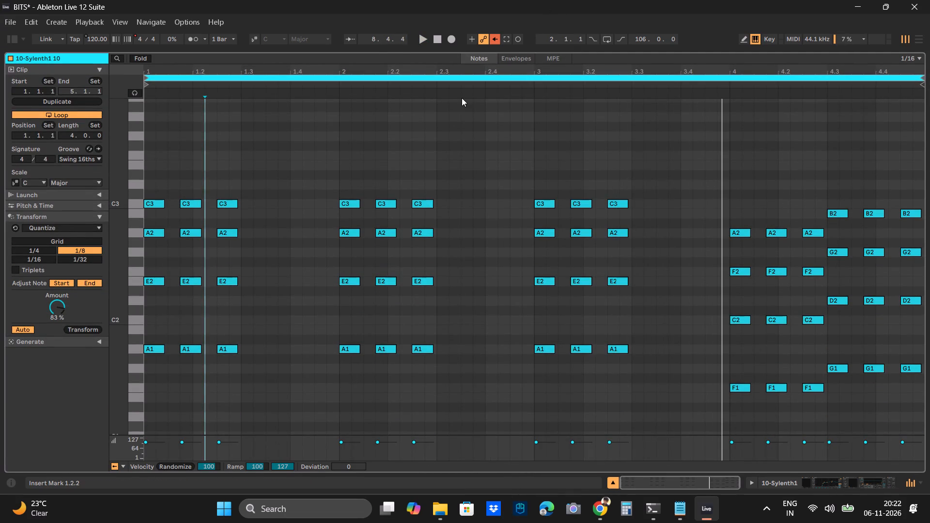
scroll(269, 160, right, 1)
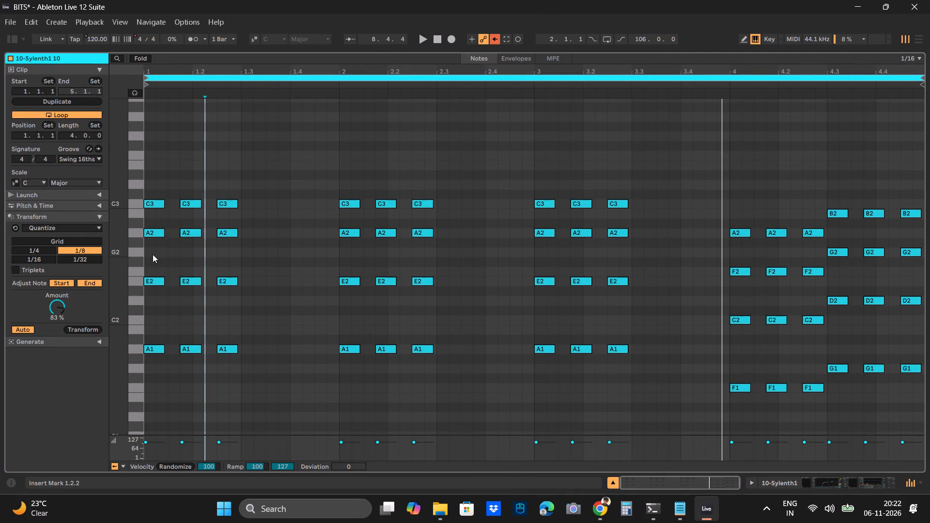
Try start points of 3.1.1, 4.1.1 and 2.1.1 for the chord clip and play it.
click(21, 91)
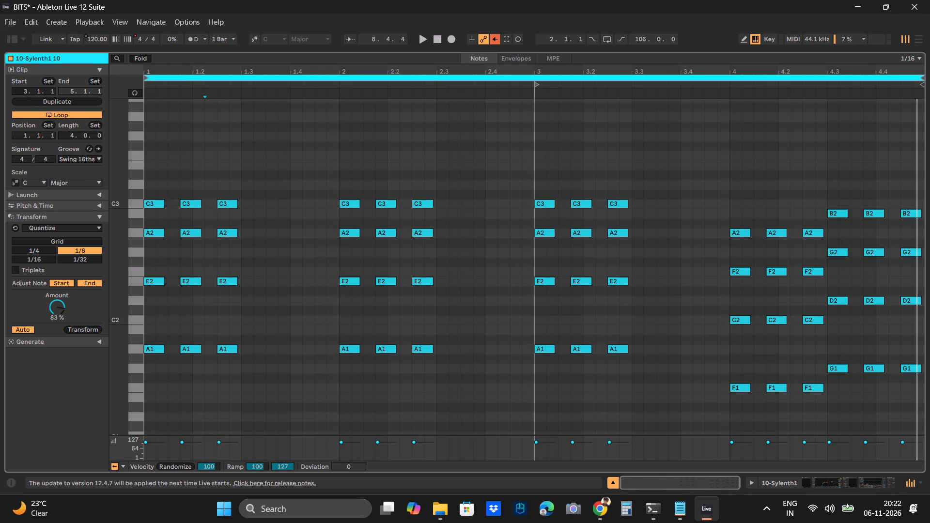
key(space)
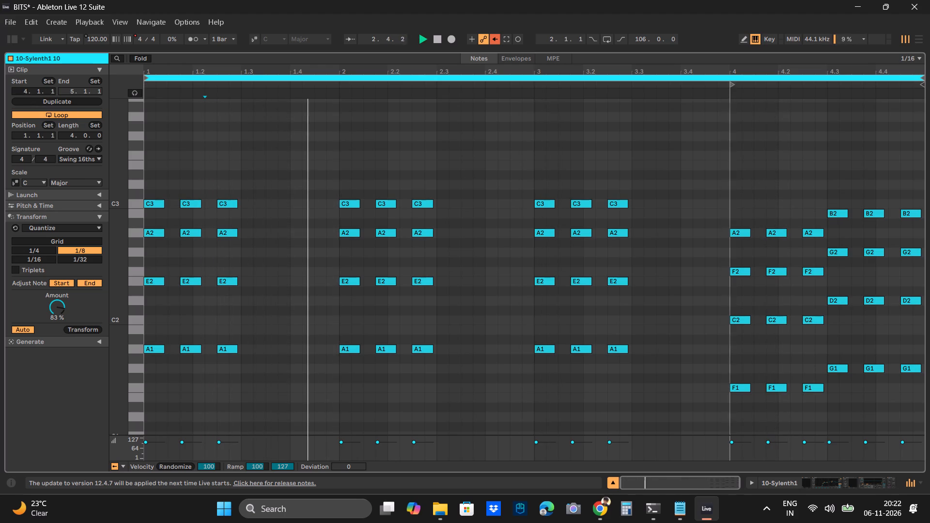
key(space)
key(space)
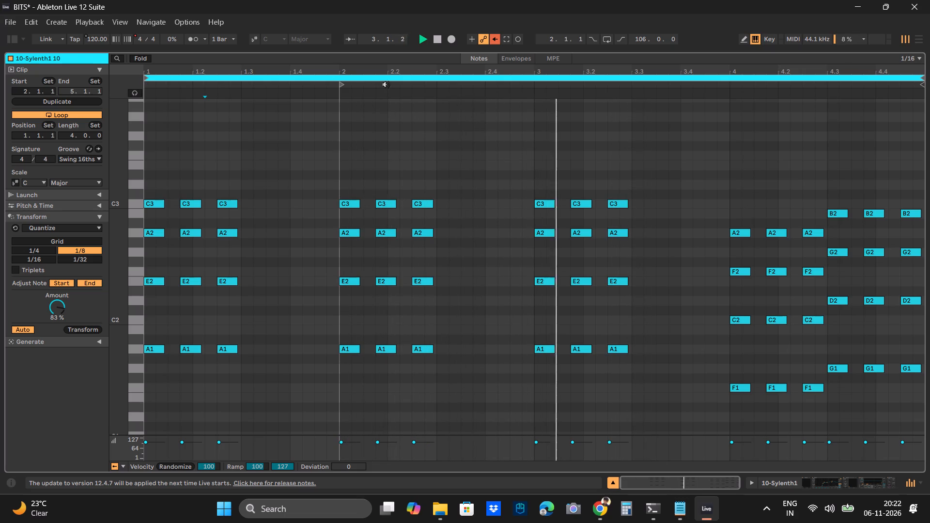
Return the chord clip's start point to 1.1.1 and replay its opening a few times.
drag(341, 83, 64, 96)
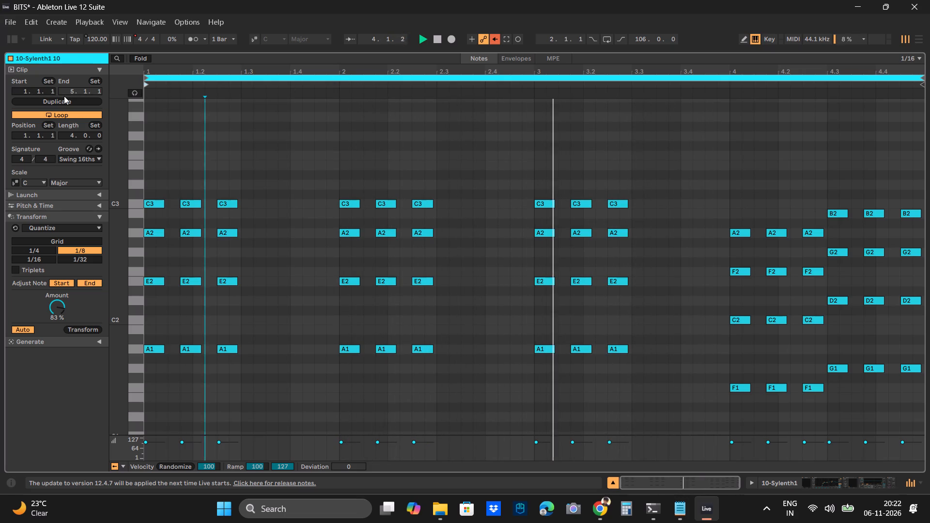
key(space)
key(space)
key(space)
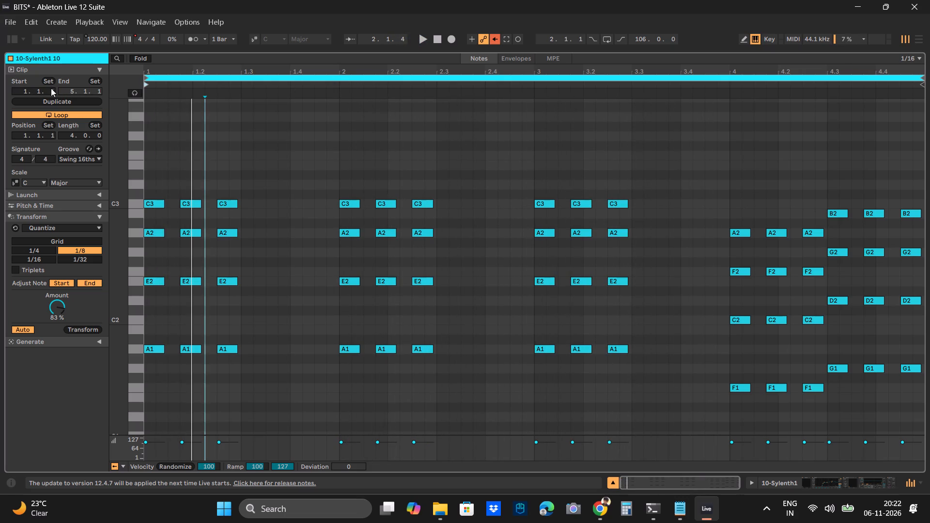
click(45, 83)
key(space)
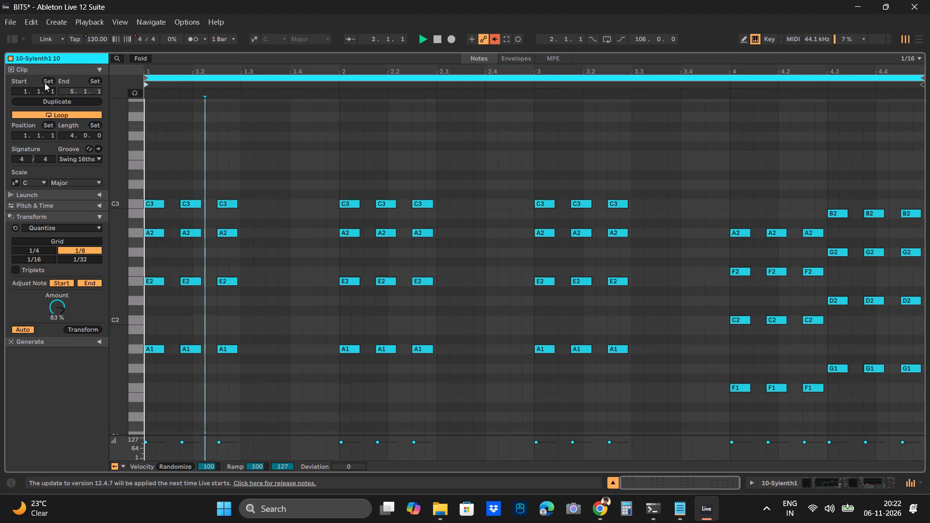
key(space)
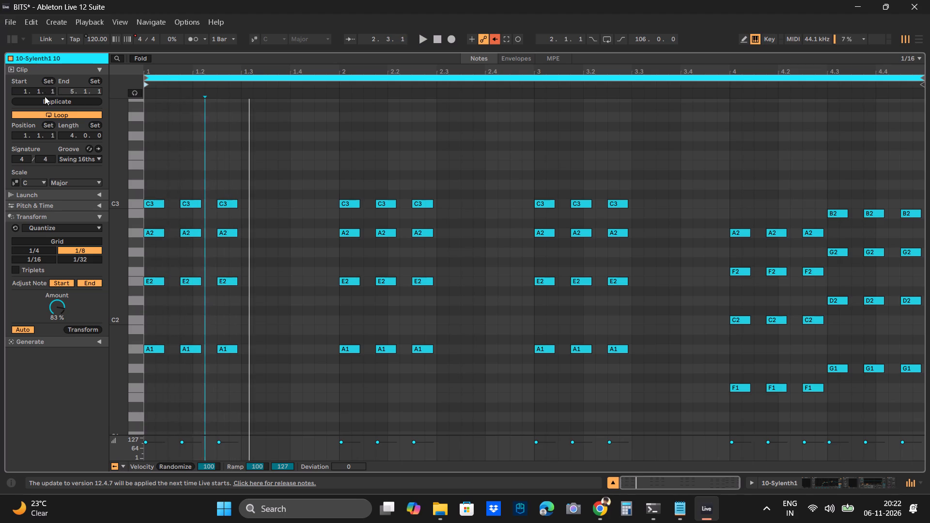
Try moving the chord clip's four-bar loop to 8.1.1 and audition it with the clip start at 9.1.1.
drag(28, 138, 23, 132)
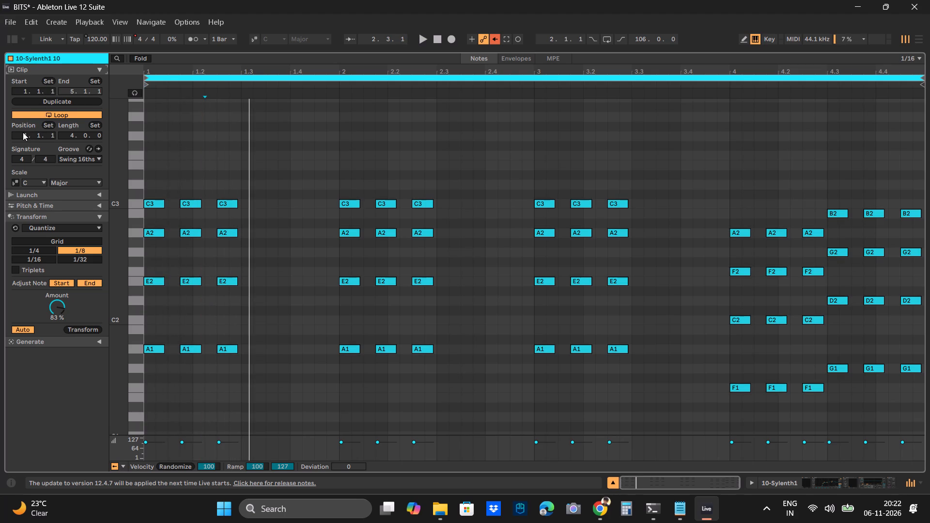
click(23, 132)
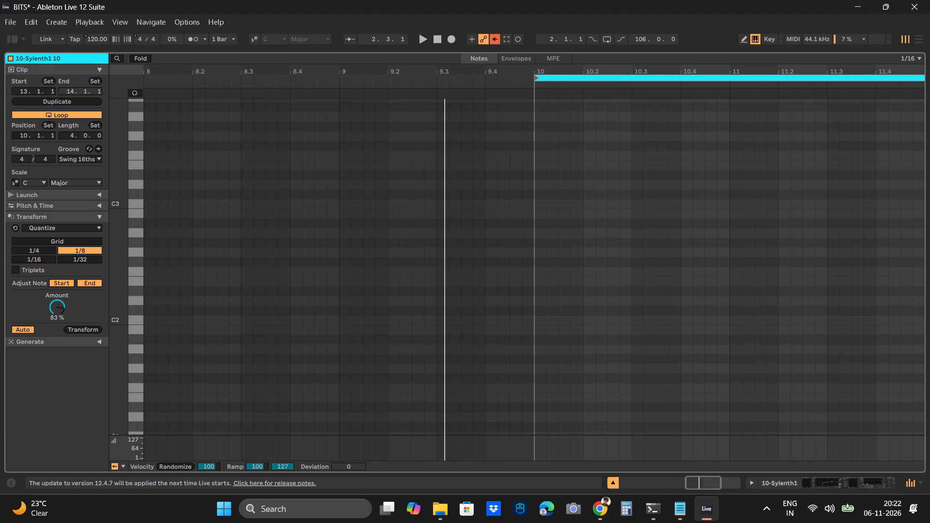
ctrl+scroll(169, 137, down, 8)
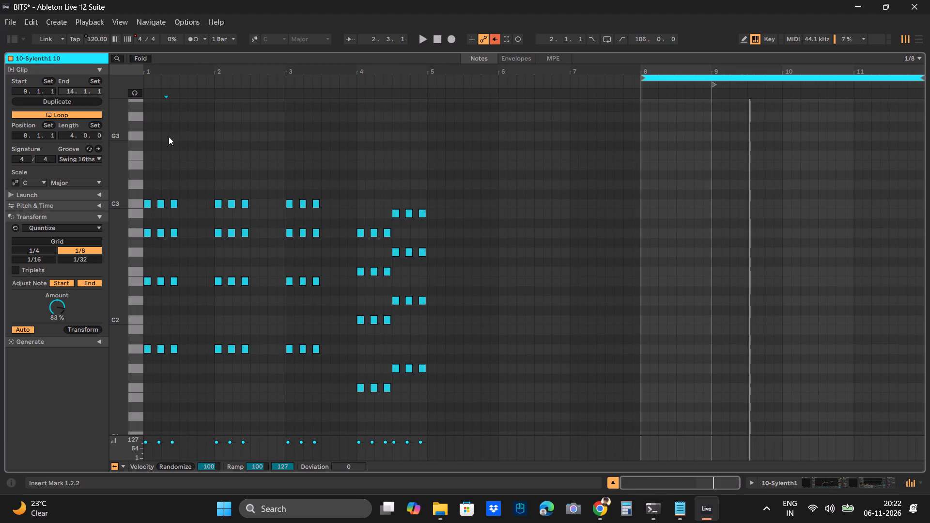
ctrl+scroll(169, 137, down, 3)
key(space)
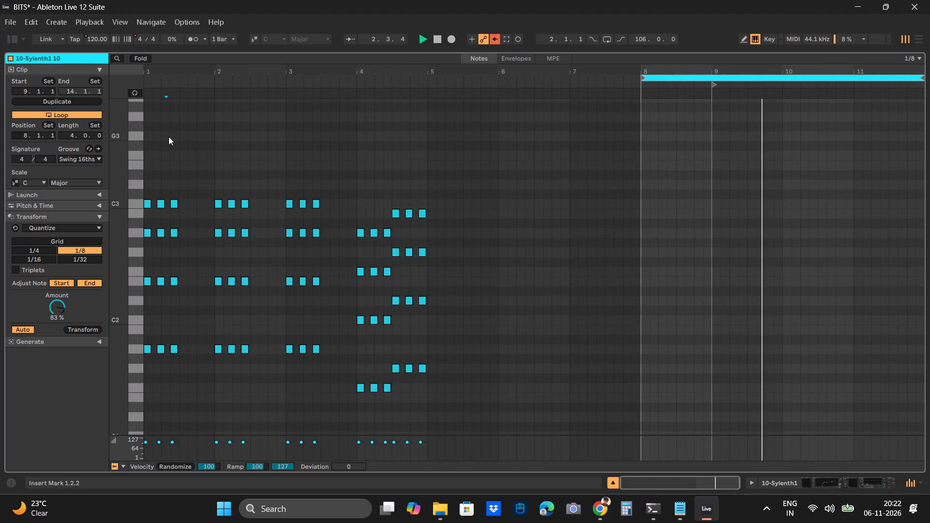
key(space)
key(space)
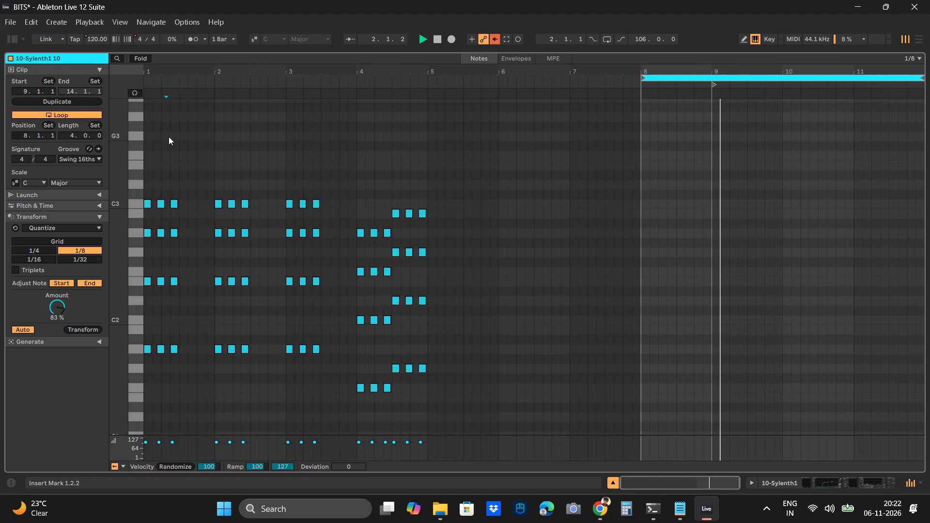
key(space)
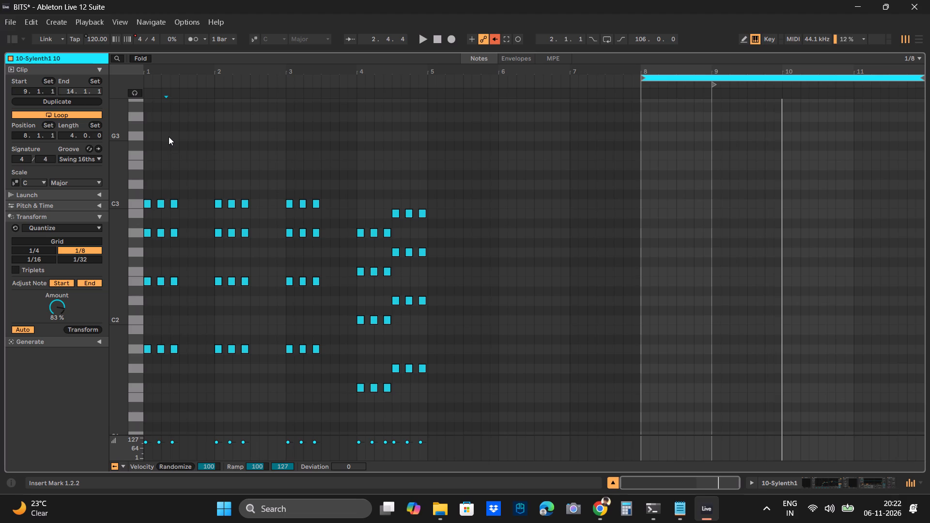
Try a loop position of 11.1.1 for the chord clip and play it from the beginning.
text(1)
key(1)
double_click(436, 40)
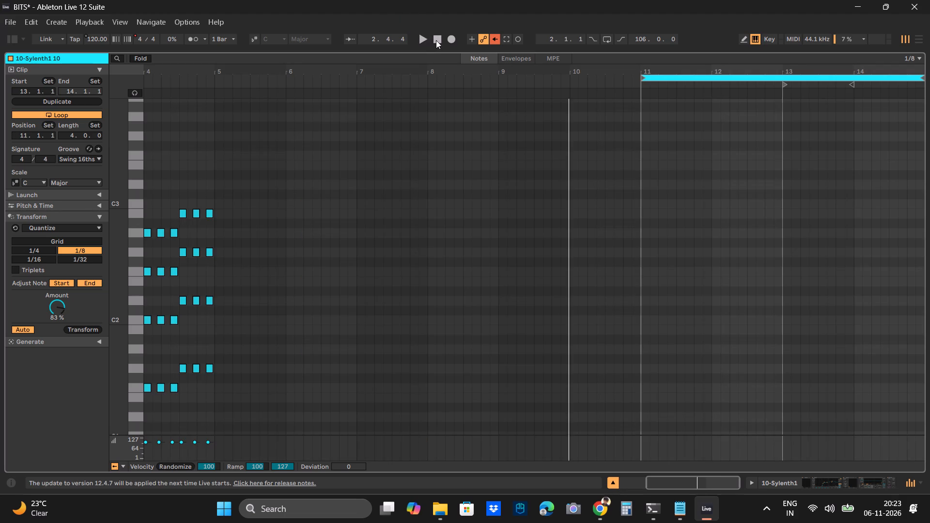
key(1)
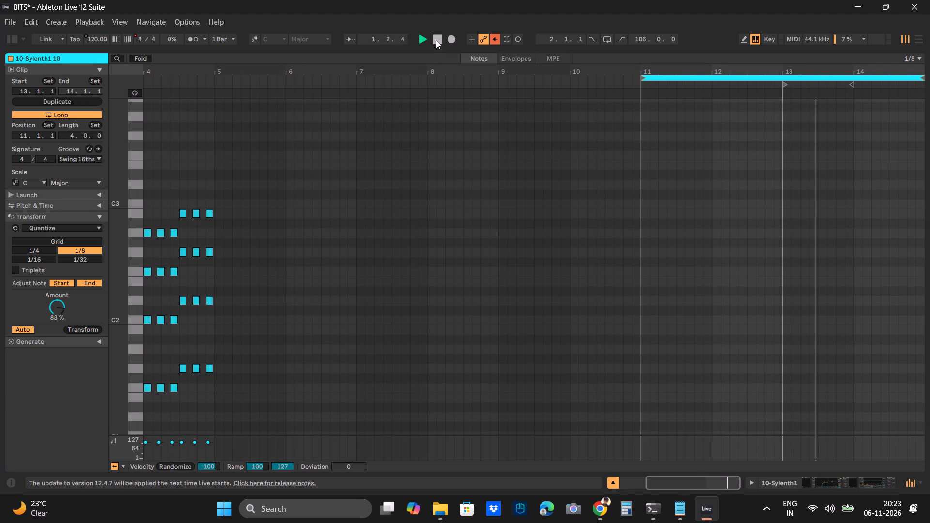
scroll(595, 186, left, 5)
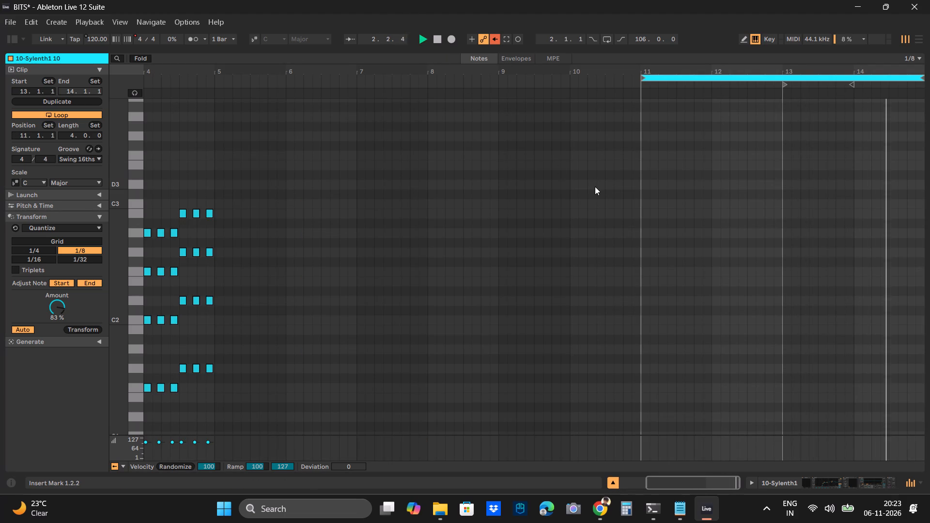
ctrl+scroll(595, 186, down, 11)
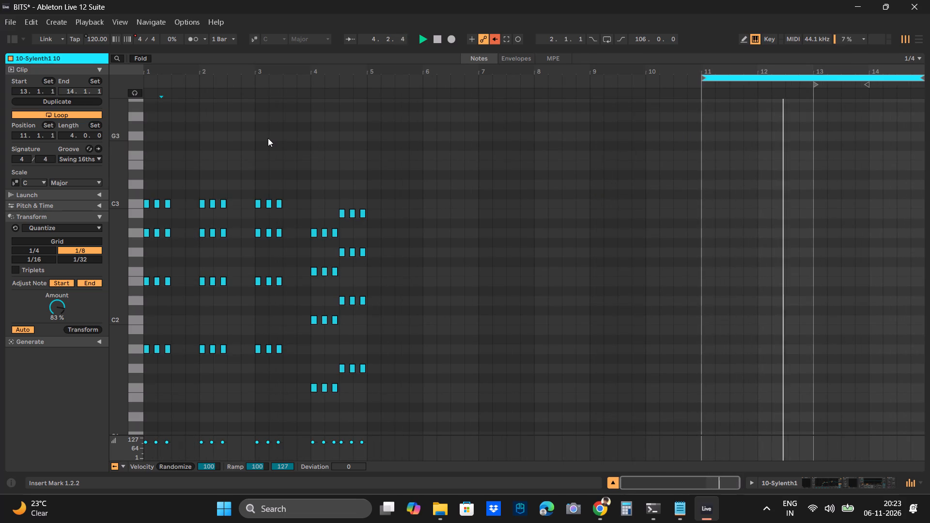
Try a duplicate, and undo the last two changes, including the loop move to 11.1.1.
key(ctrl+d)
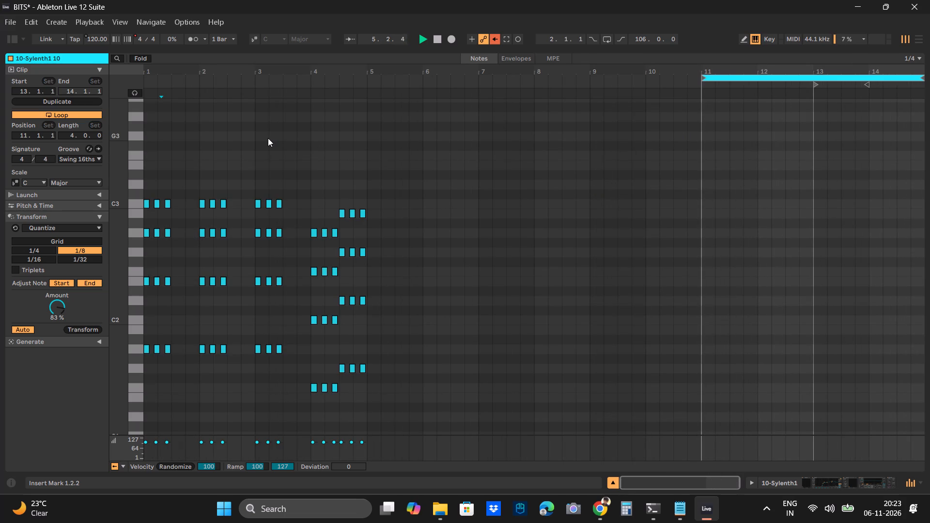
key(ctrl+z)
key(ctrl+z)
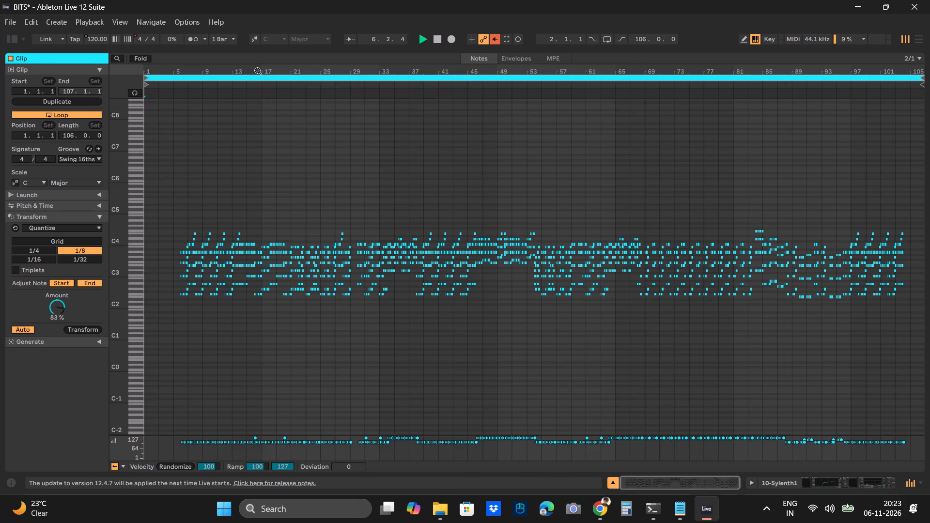
Collapse the editor and stop playback, then reopen the first-slot chord clip on track 10 in an enlarged editor and replay it.
drag(242, 51, 290, 340)
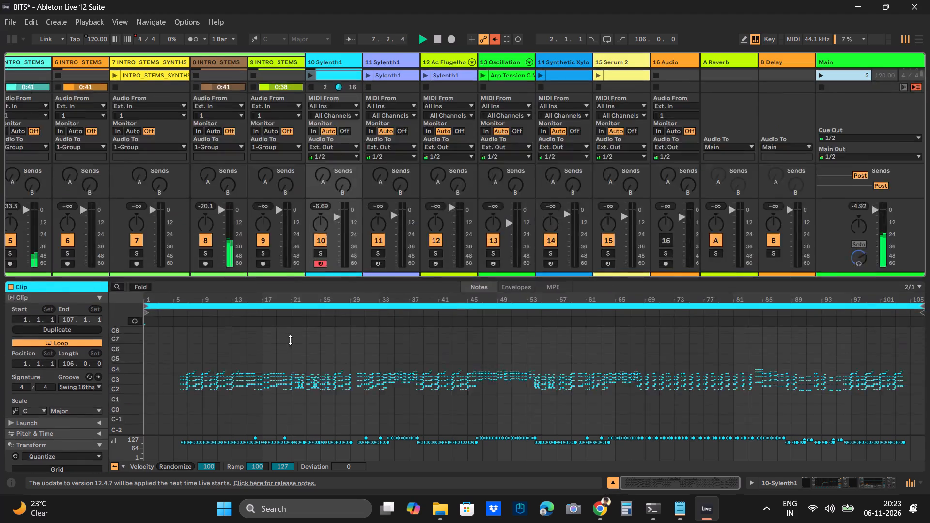
drag(290, 340, 338, 516)
key(space)
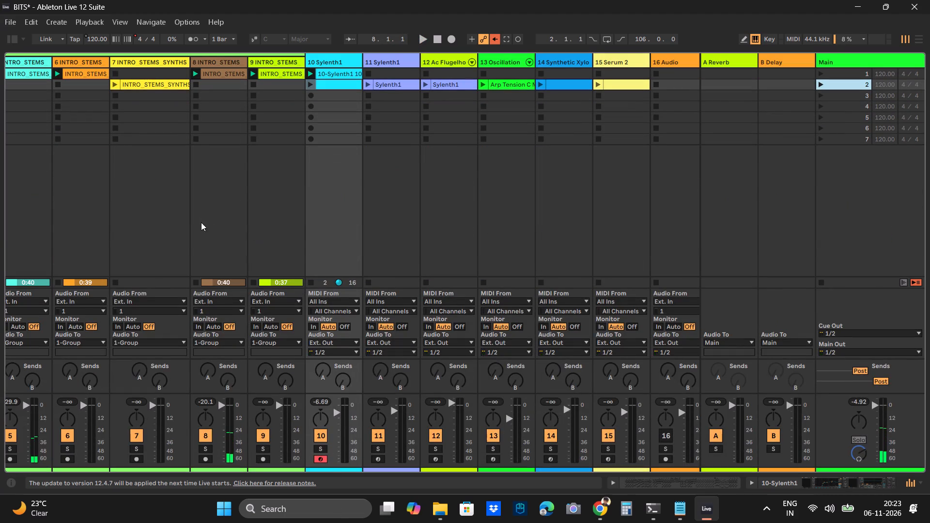
click(181, 214)
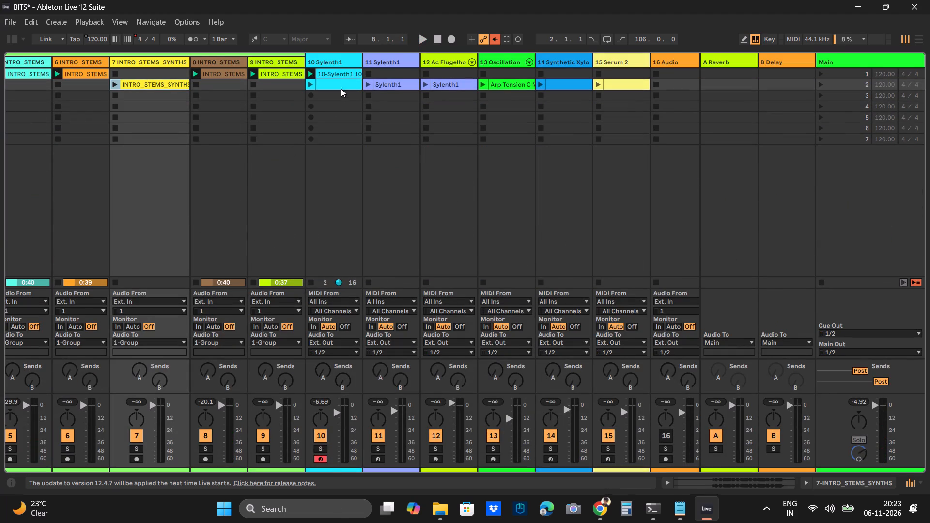
double_click(335, 77)
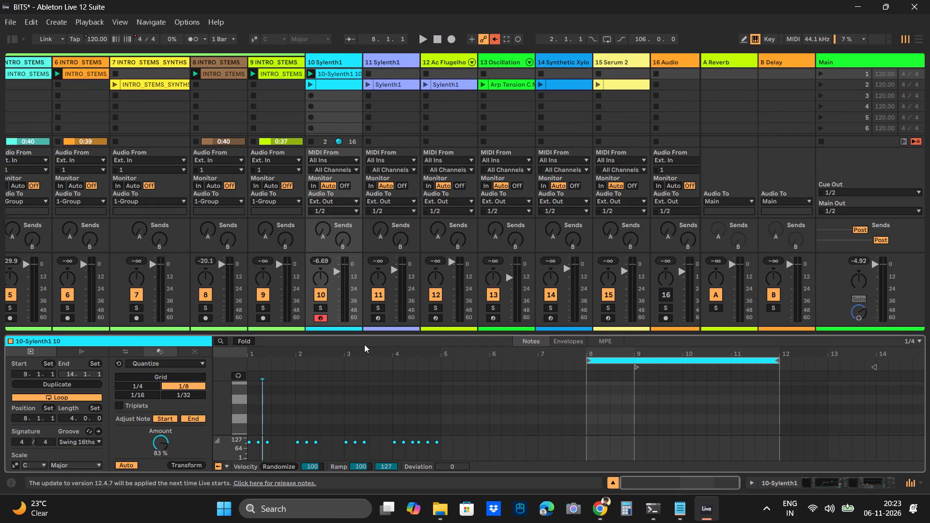
drag(352, 336, 351, 140)
key(space)
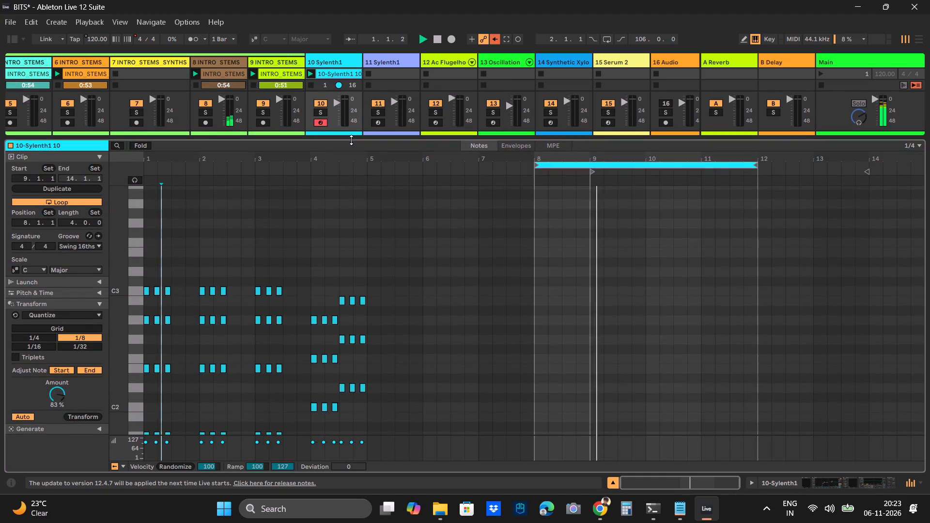
drag(351, 140, 366, 27)
key(space)
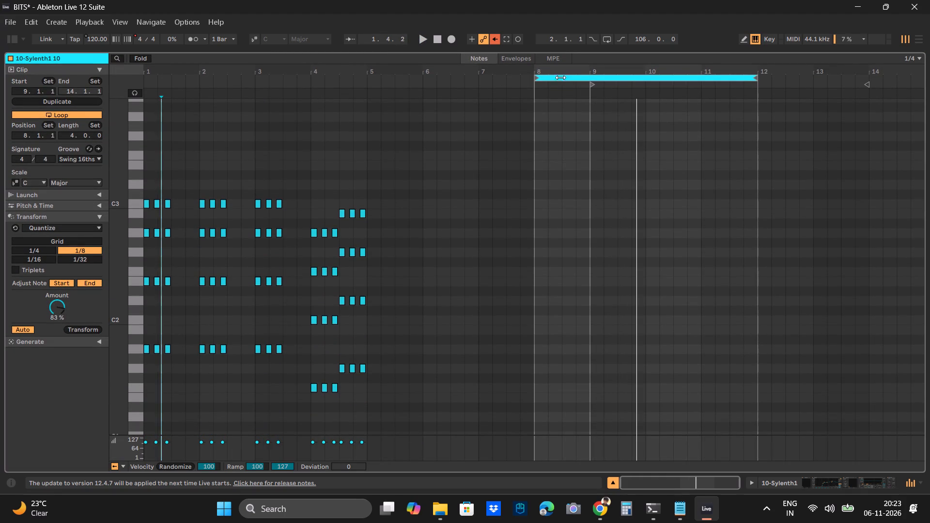
Move the chord clip's four-bar loop and start point back to 1.1.1, play the chords through, and stop playback.
drag(558, 80, 83, 82)
key(space)
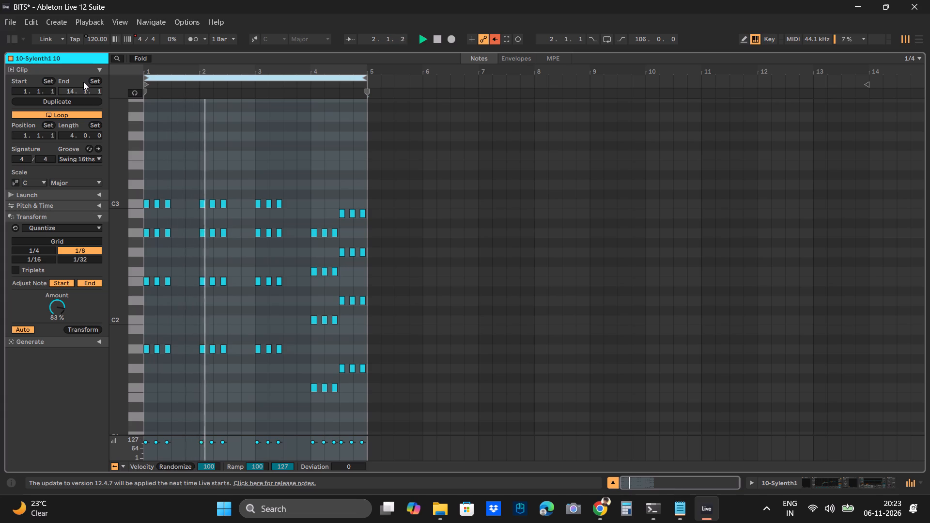
key(1)
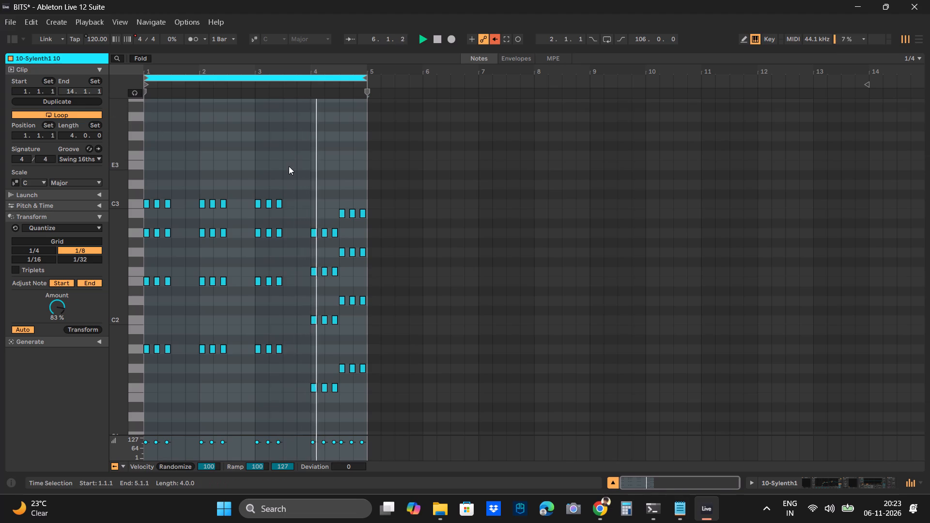
click(387, 164)
key(space)
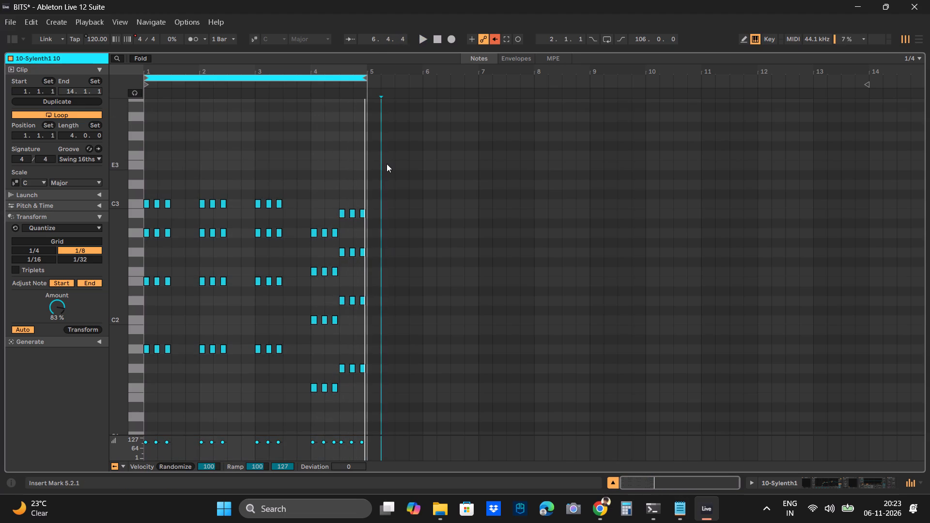
Select all the chord notes, shift them together so they begin at 6.2.1, and start playback.
key(ctrl+a)
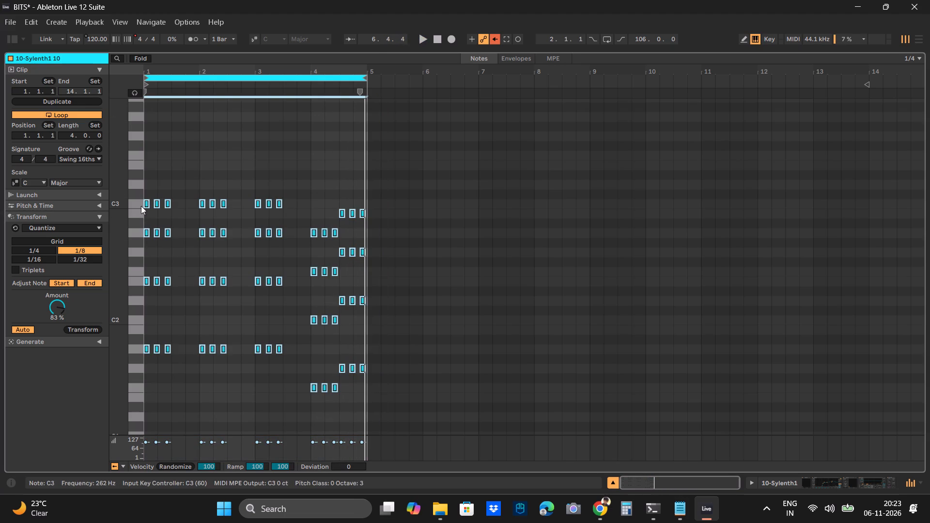
drag(145, 202, 462, 201)
key(space)
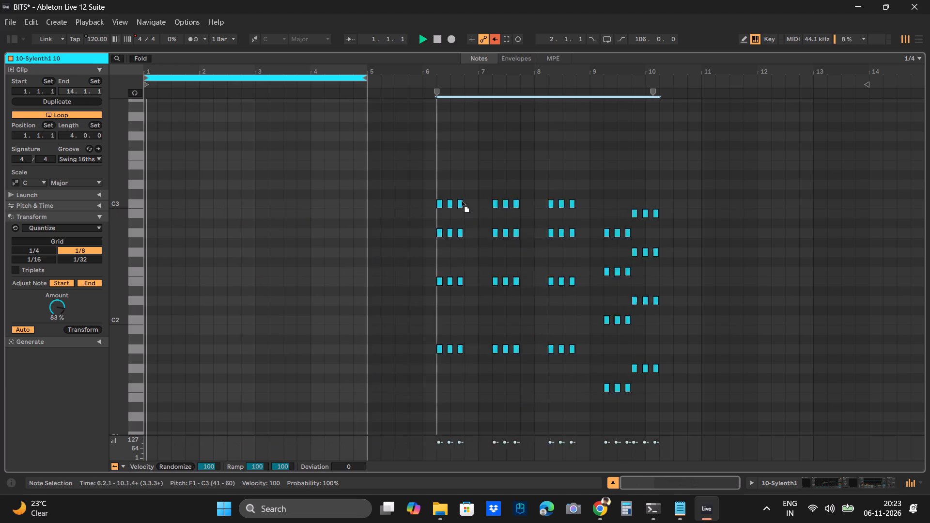
Shift all the selected chord notes together so they begin at 9.1.1.
drag(462, 201, 477, 201)
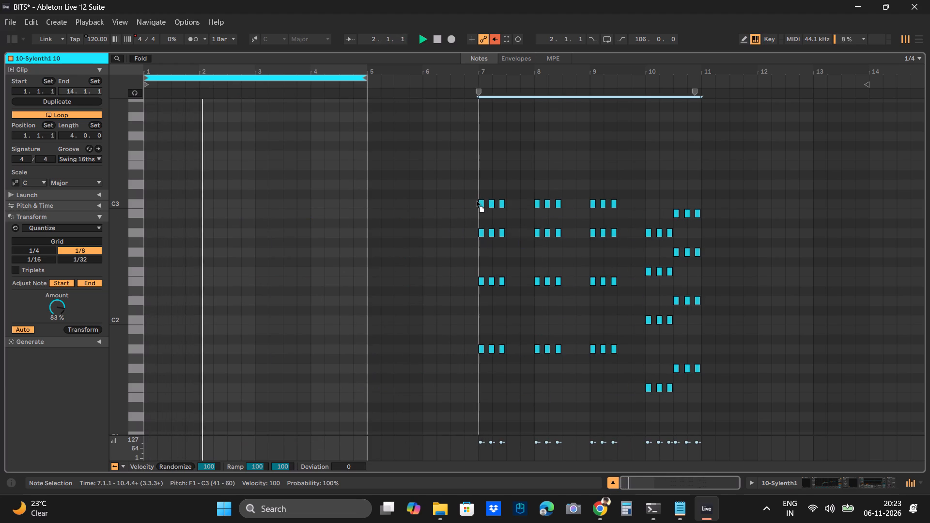
drag(477, 201, 503, 201)
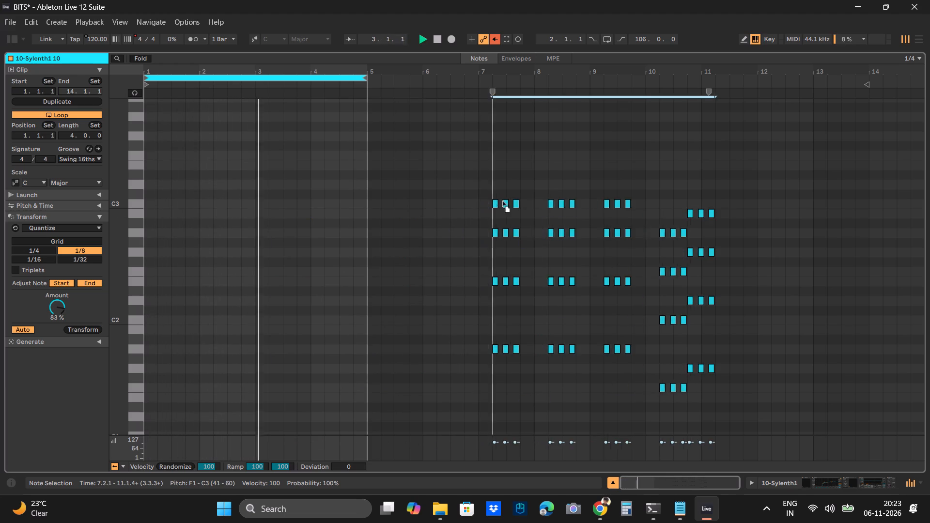
drag(503, 201, 571, 202)
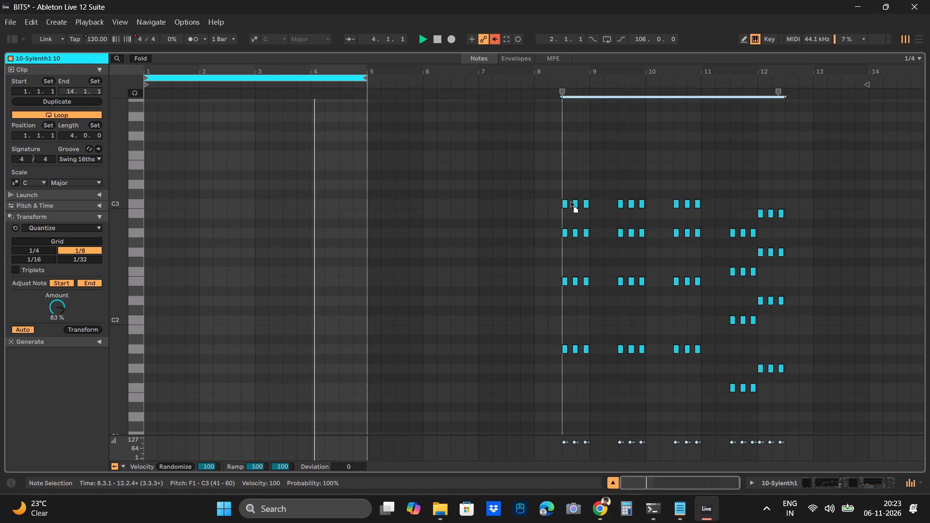
drag(571, 202, 590, 202)
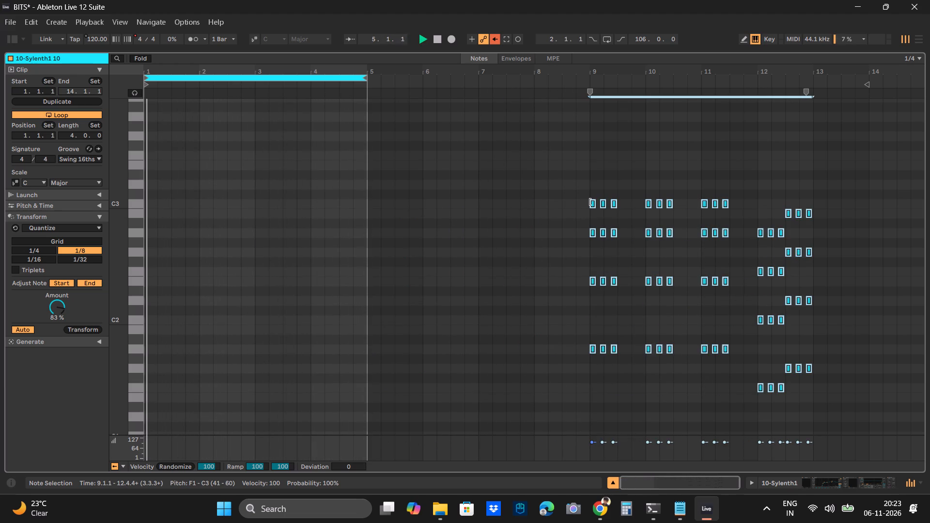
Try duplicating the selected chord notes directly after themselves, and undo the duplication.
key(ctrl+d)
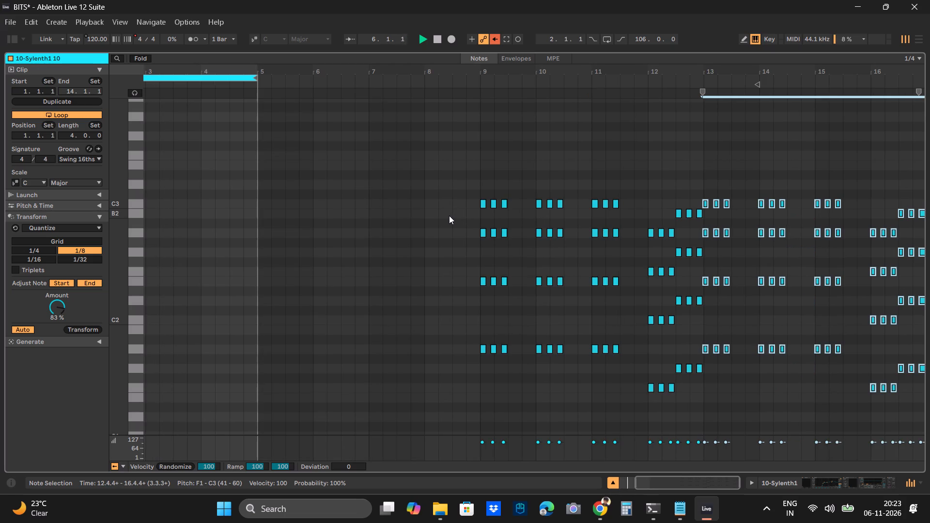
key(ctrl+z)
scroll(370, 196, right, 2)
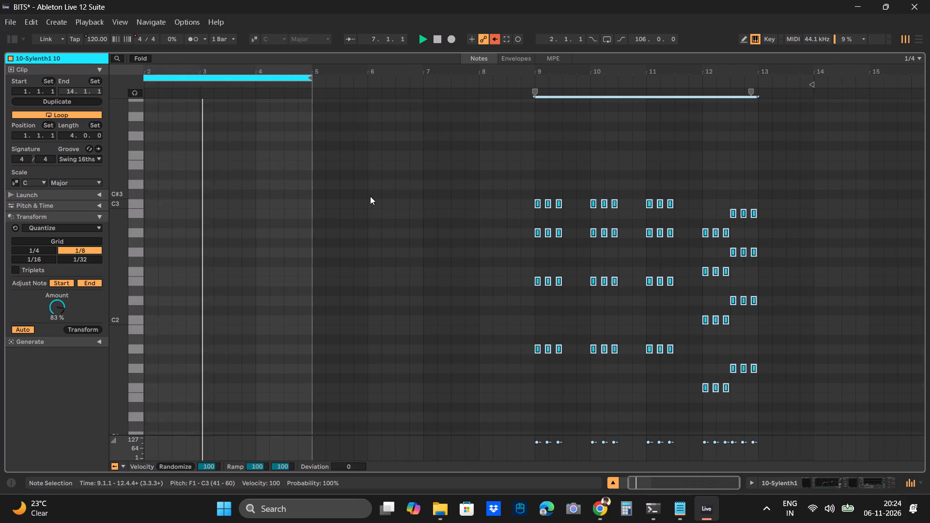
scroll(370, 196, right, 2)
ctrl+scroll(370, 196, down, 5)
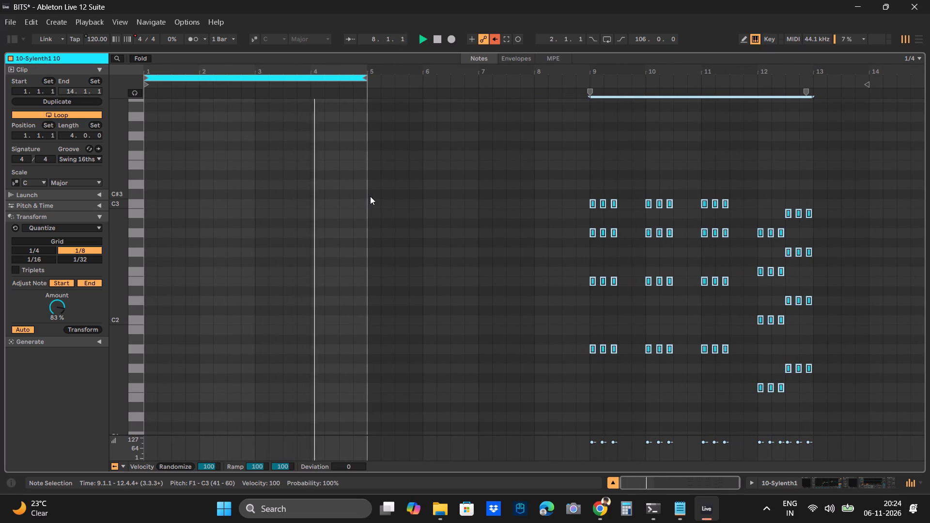
Duplicate the selected four-bar chord pattern directly after itself, filling bars 13 to 16.
key(ctrl+d)
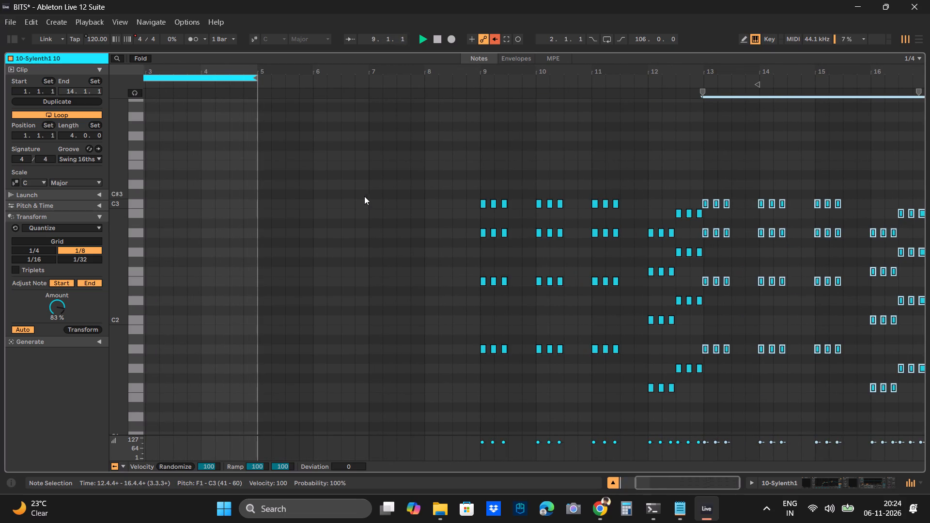
scroll(211, 123, right, 4)
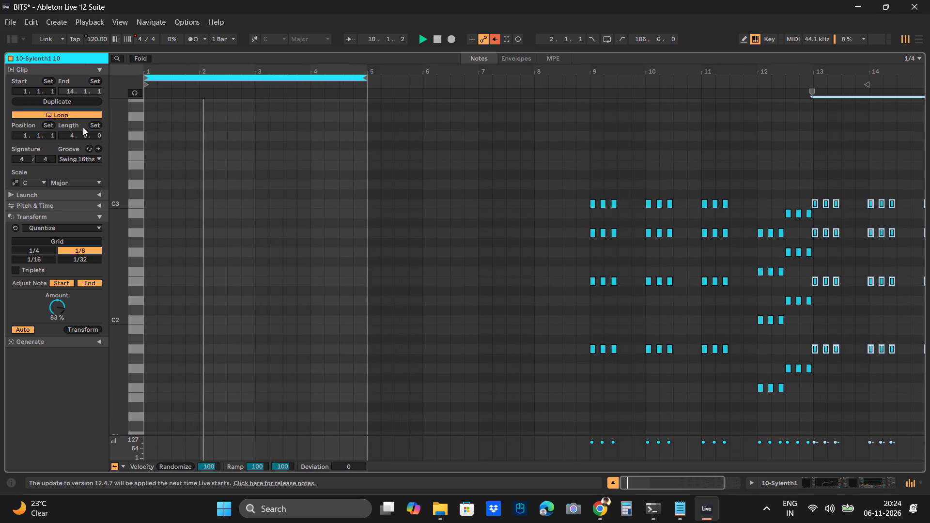
Turn off looping for the chord clip and restart playback from the beginning.
click(72, 115)
key(space)
key(space)
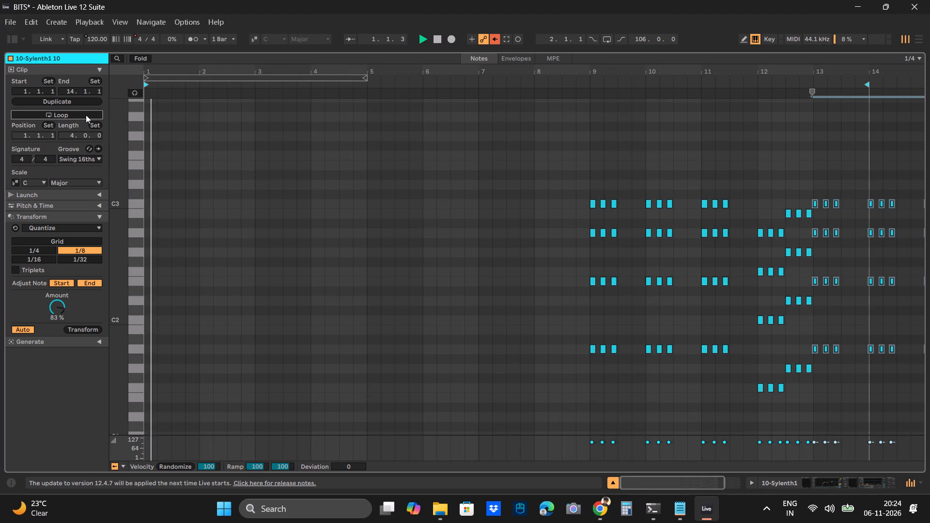
Save the set, play the chord clip through its first chord passage, and stop playback.
key(ctrl+s)
key(1)
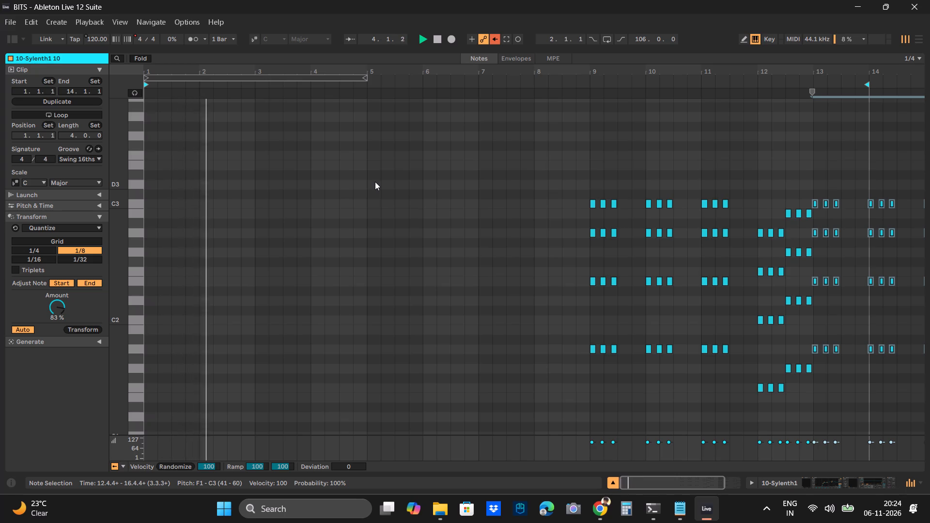
scroll(375, 182, left, 4)
scroll(375, 182, right, 3)
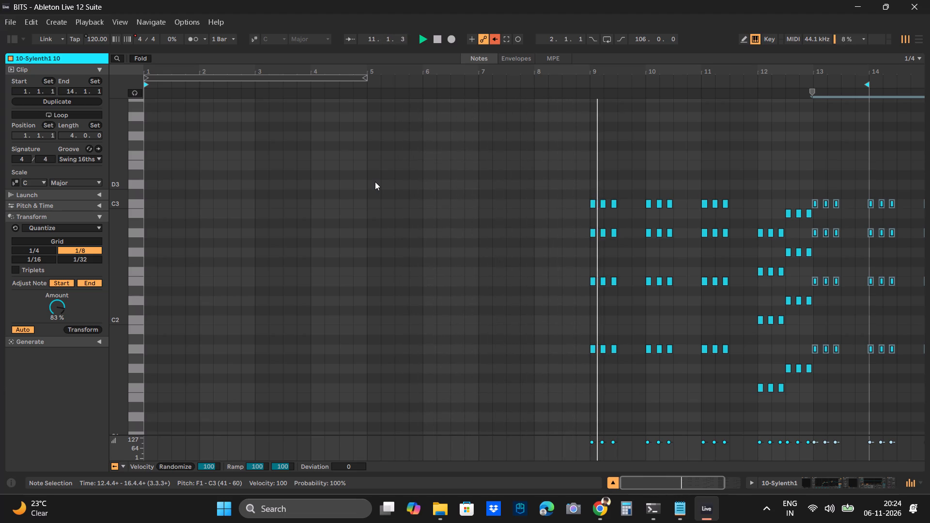
scroll(539, 147, left, 7)
click(539, 147)
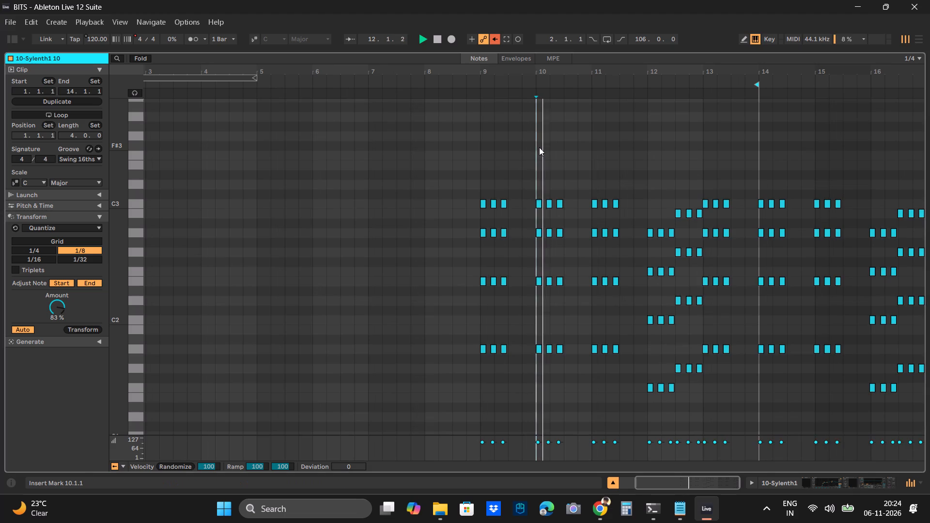
scroll(585, 145, left, 2)
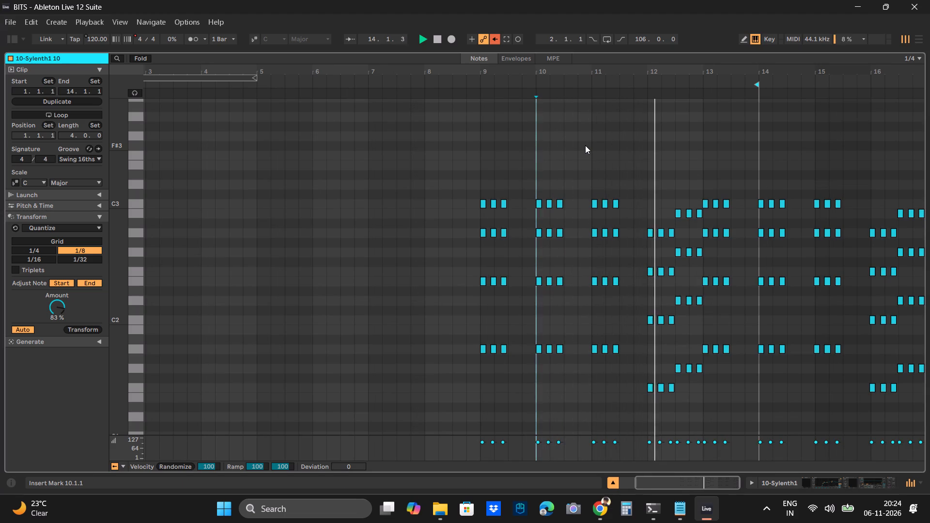
scroll(733, 161, left, 2)
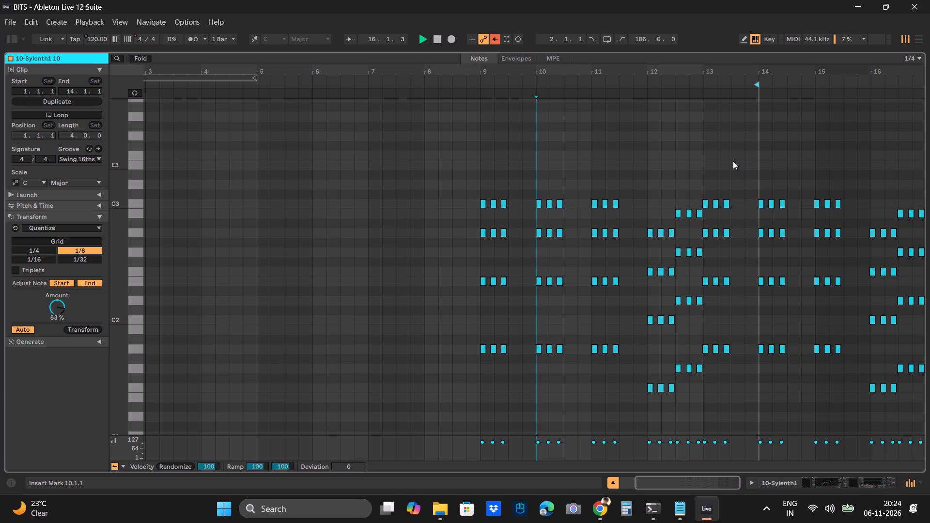
key(space)
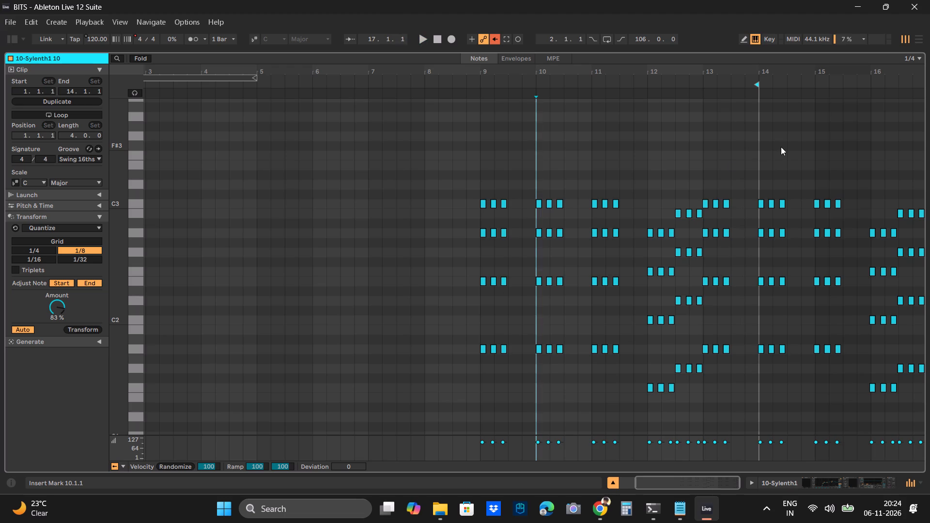
Extend the chord clip's end to 17.1.1, start playback, and save the set.
drag(756, 85, 859, 88)
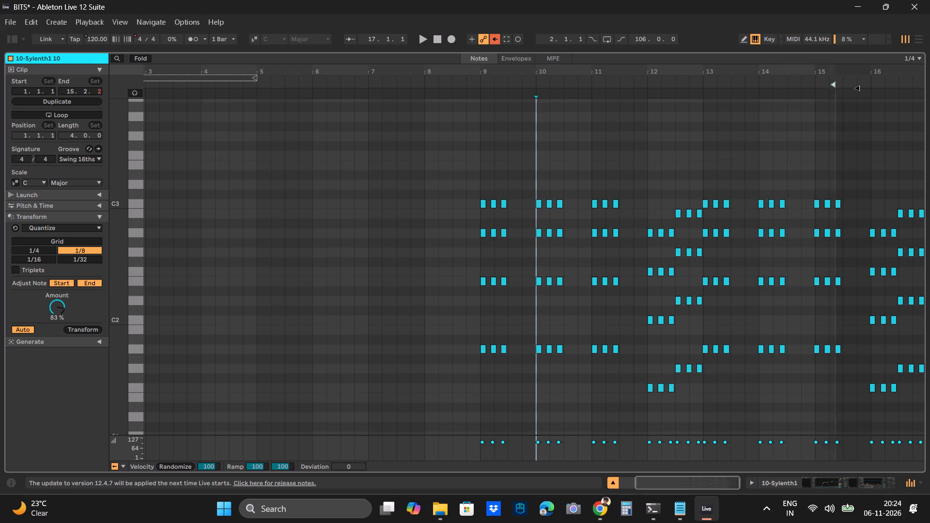
drag(859, 88, 916, 102)
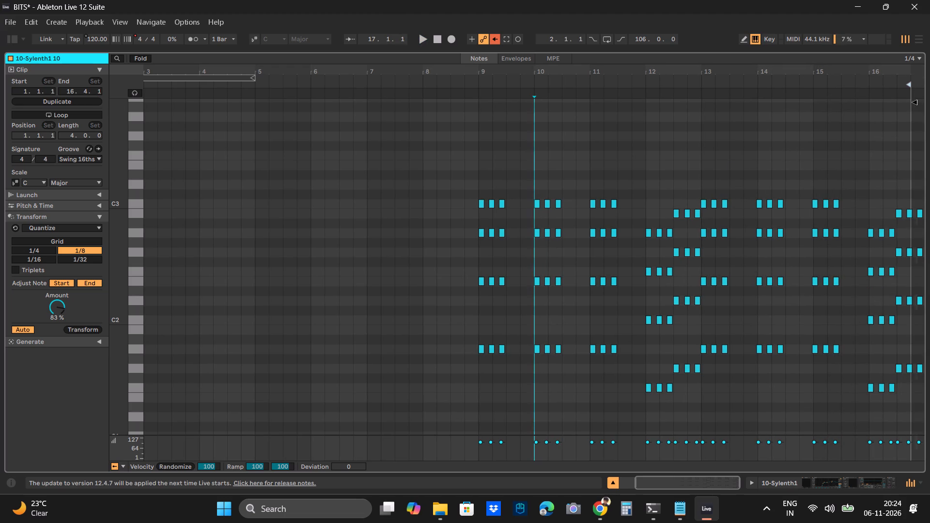
drag(916, 102, 926, 102)
key(space)
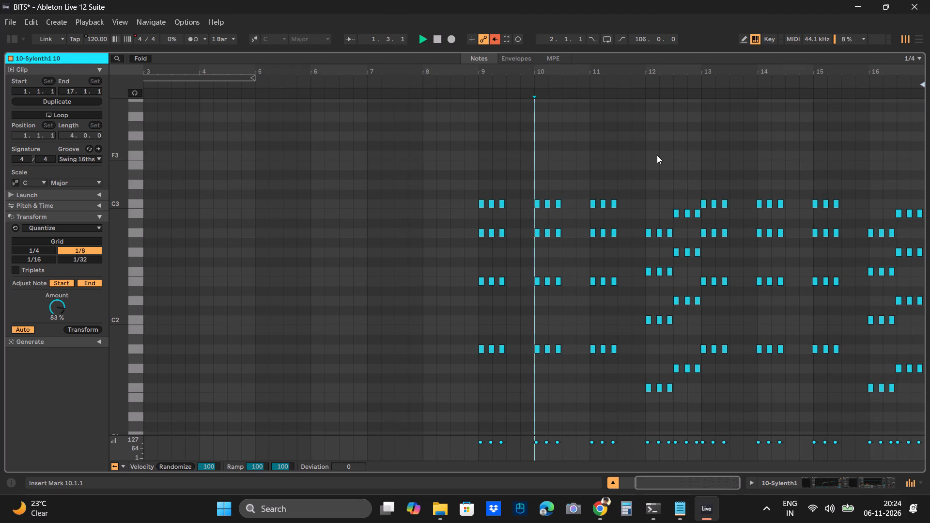
click(657, 155)
key(ctrl+s)
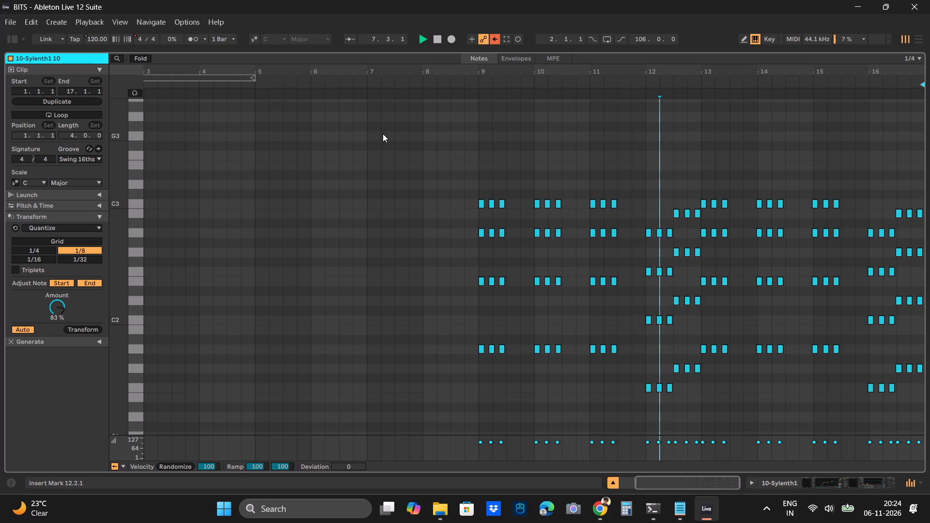
Replay the whole chord clip from the beginning and listen through past its end at bar 17.
scroll(383, 134, left, 2)
ctrl+scroll(383, 134, down, 8)
click(417, 140)
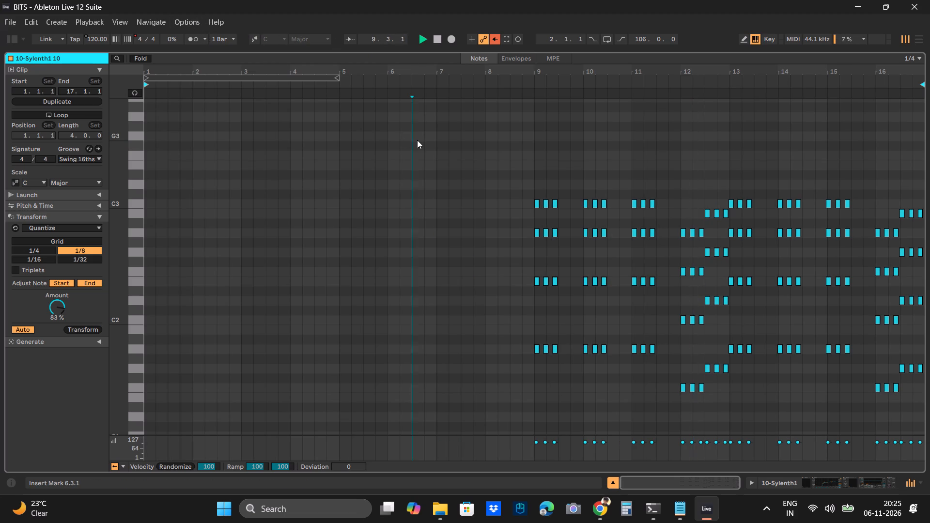
key(space)
key(1)
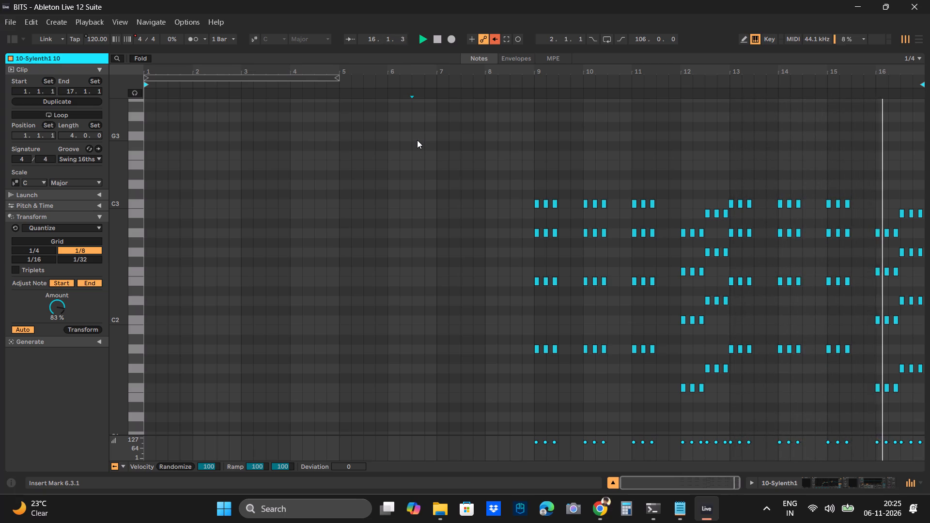
scroll(417, 140, left, 4)
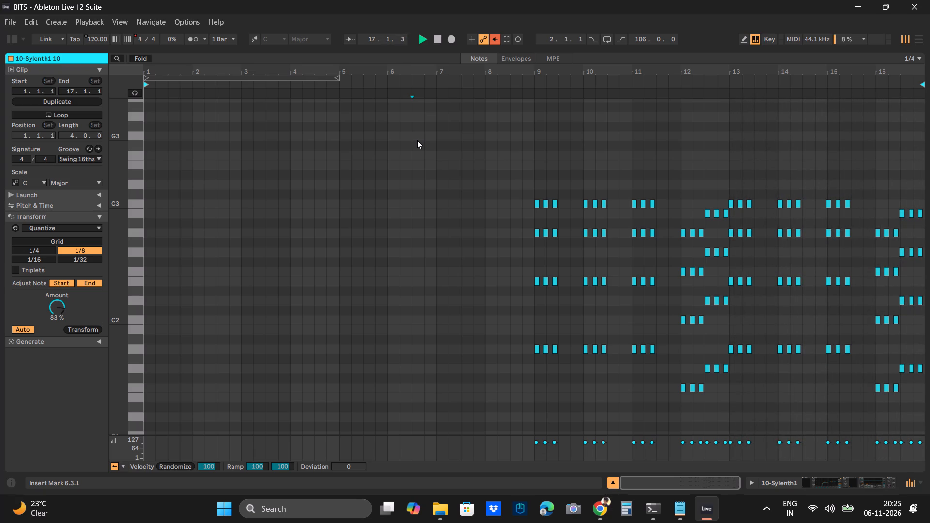
scroll(488, 157, left, 2)
Select all chord notes in bars 9 to 16, duplicate them into bars 17 to 24, and restart playback.
drag(535, 148, 825, 448)
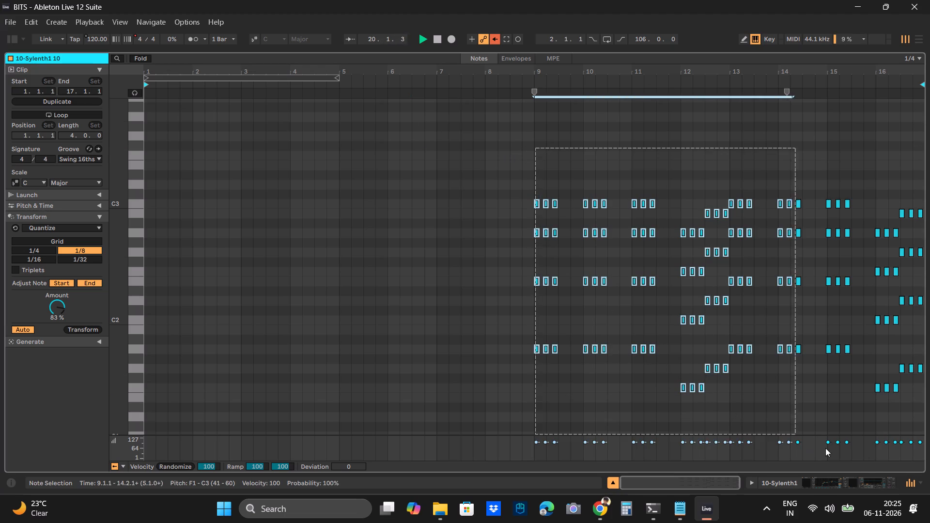
drag(825, 448, 923, 437)
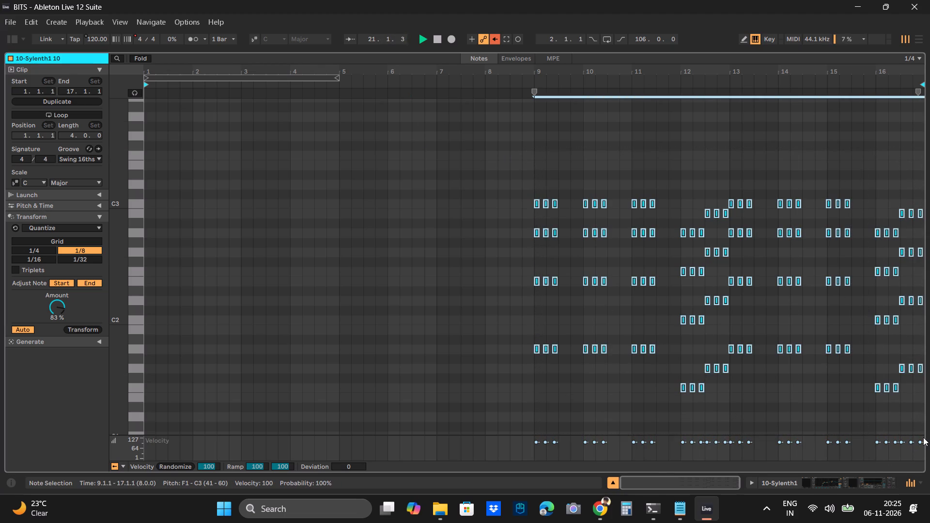
key(ctrl+d)
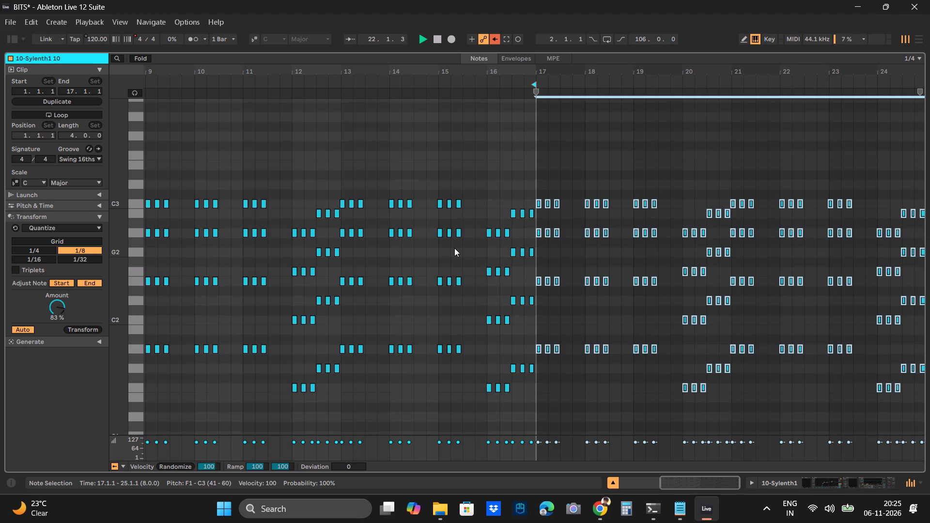
key(space)
key(space)
Extend the chord clip's end to 25.1.1 to include the duplicated chords.
drag(534, 92, 718, 96)
key(ctrl+z)
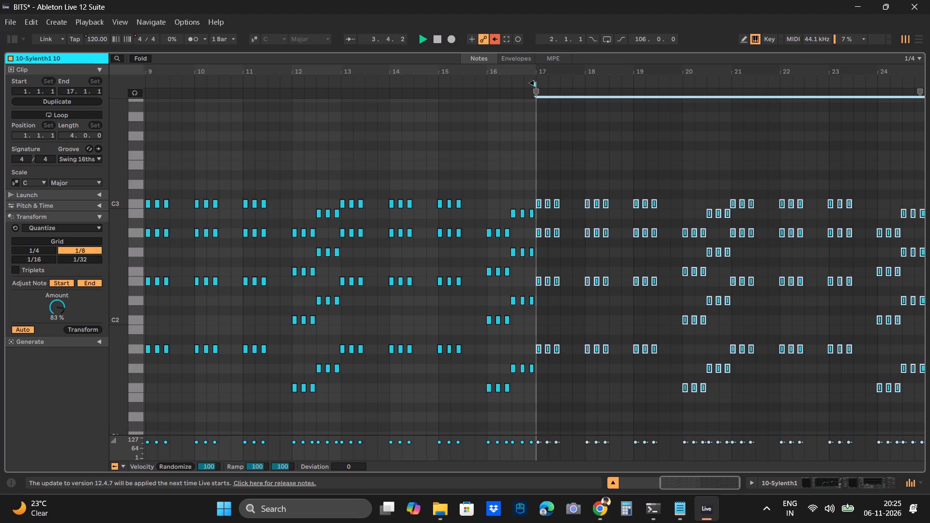
drag(534, 82, 733, 81)
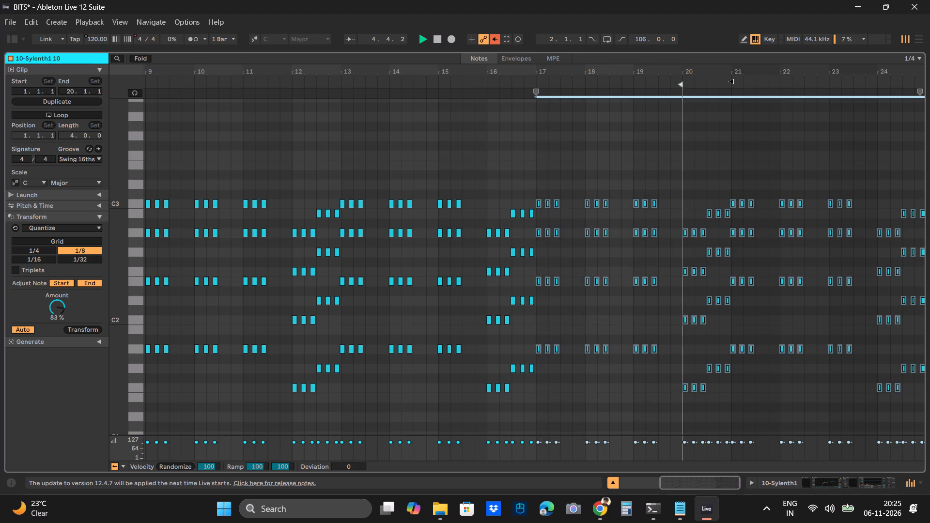
drag(733, 81, 928, 81)
Examine the duplicated chord notes from bar 17 onward up close while the set plays.
ctrl+scroll(579, 123, up, 9)
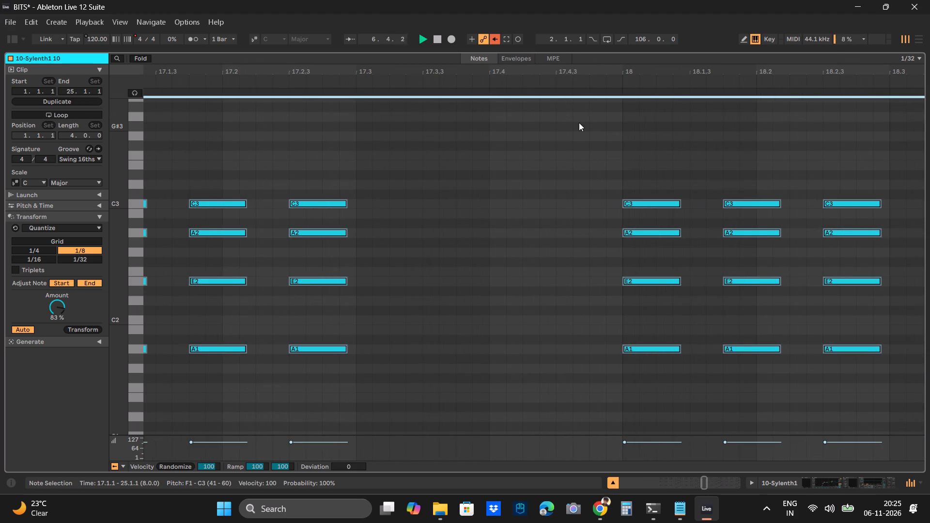
scroll(579, 123, left, 1)
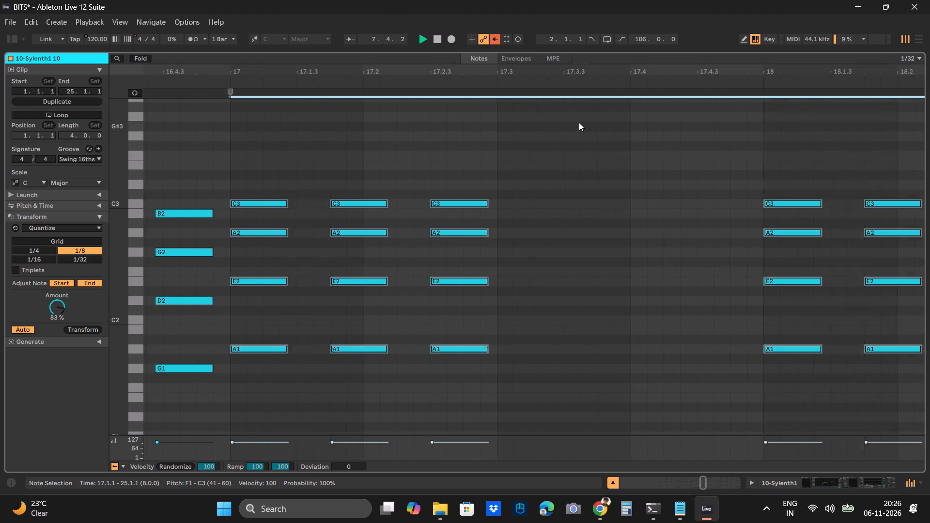
scroll(579, 123, left, 19)
scroll(579, 123, left, 4)
ctrl+scroll(579, 123, down, 7)
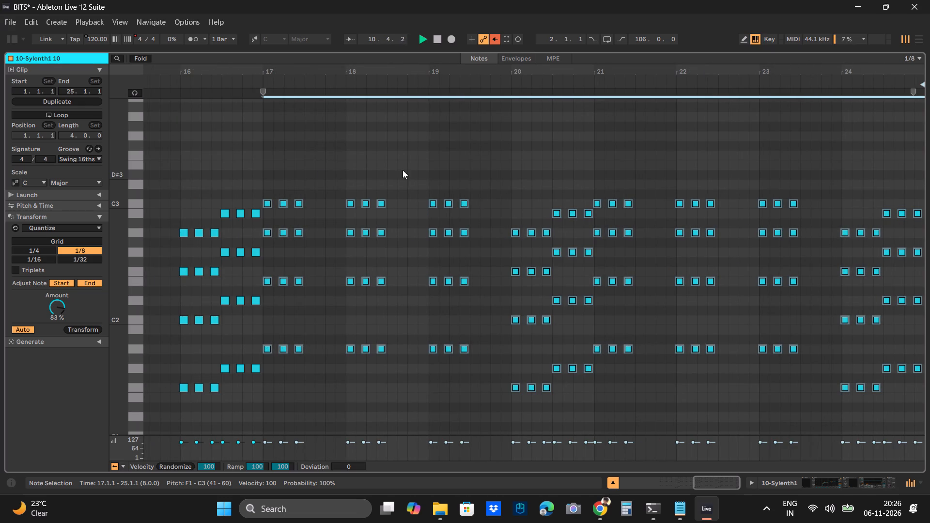
ctrl+scroll(602, 174, up, 7)
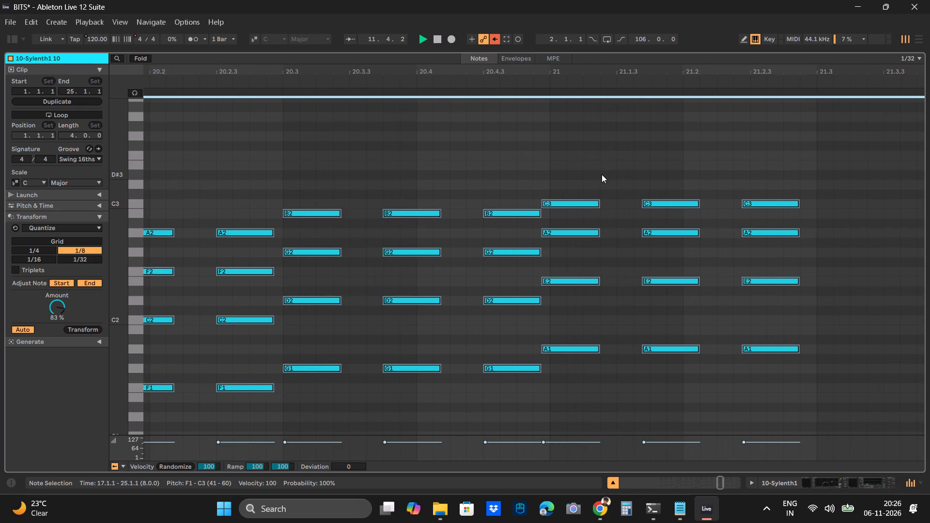
Examine the duplicated chords from bar 21 back to the join at bar 17 and the preceding bars during playback.
scroll(602, 174, right, 9)
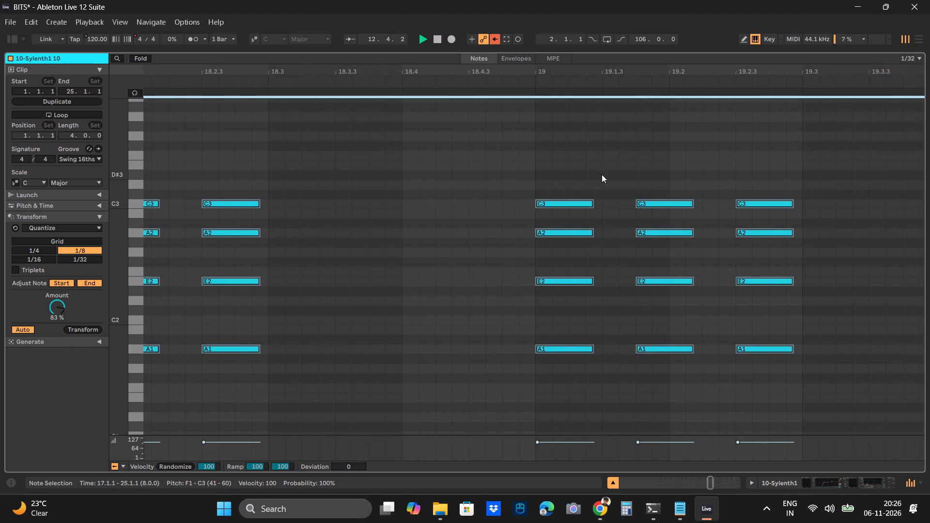
scroll(602, 174, right, 9)
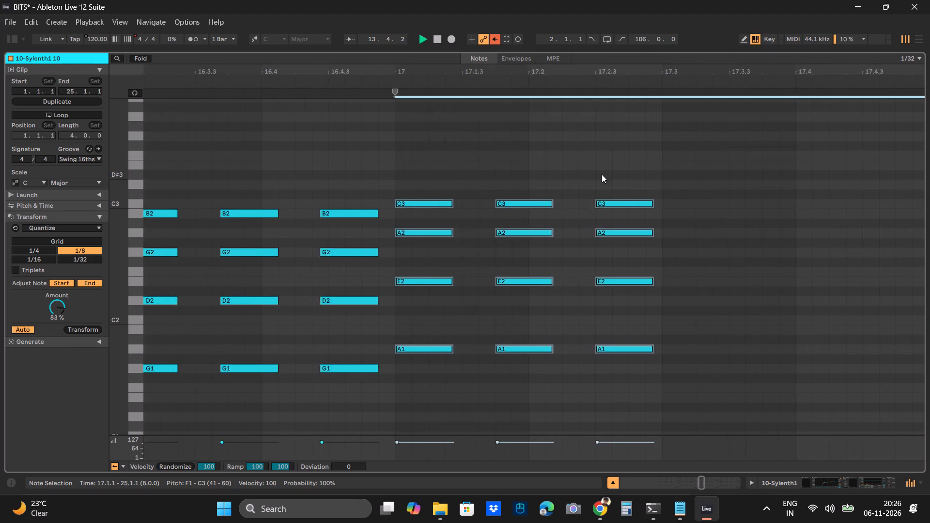
click(602, 174)
scroll(602, 174, right, 5)
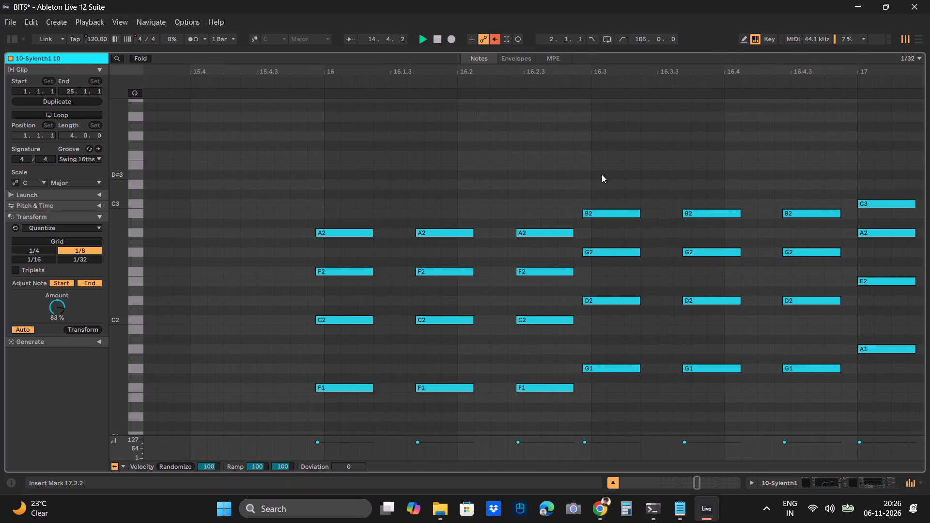
ctrl+scroll(602, 174, down, 5)
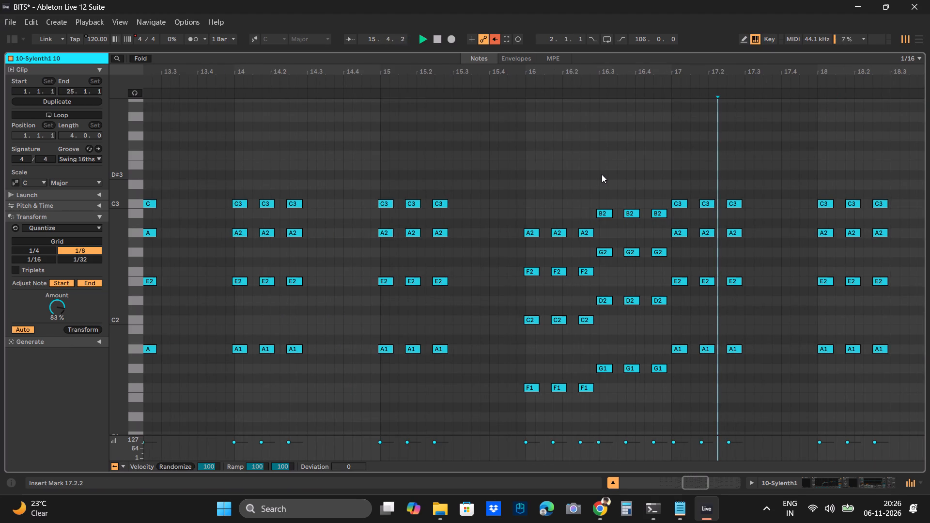
Undo the clip end extension and the duplication of the chords into bars 17 to 24.
key(ctrl+z)
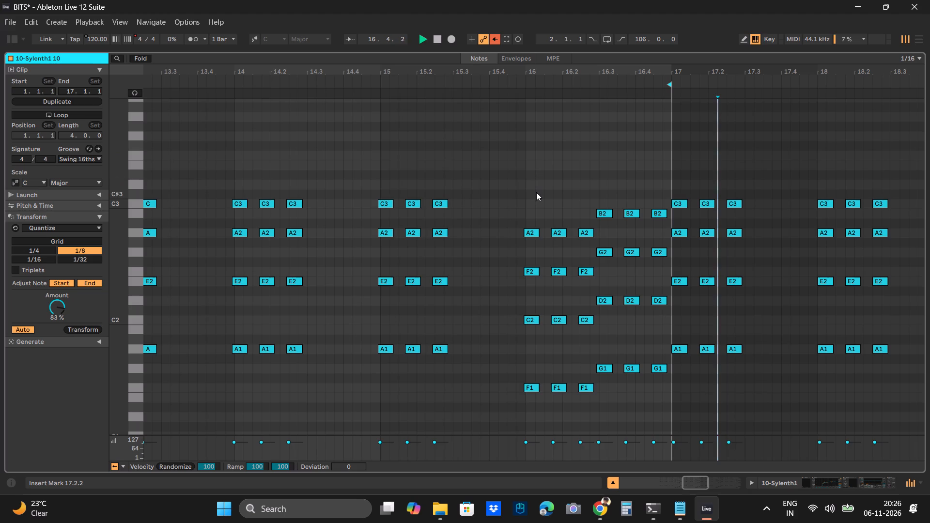
key(ctrl+z)
Stop playback and examine the timing of the chord notes in bars 9 to 16 against the grid, especially around bar 13.
scroll(537, 207, right, 10)
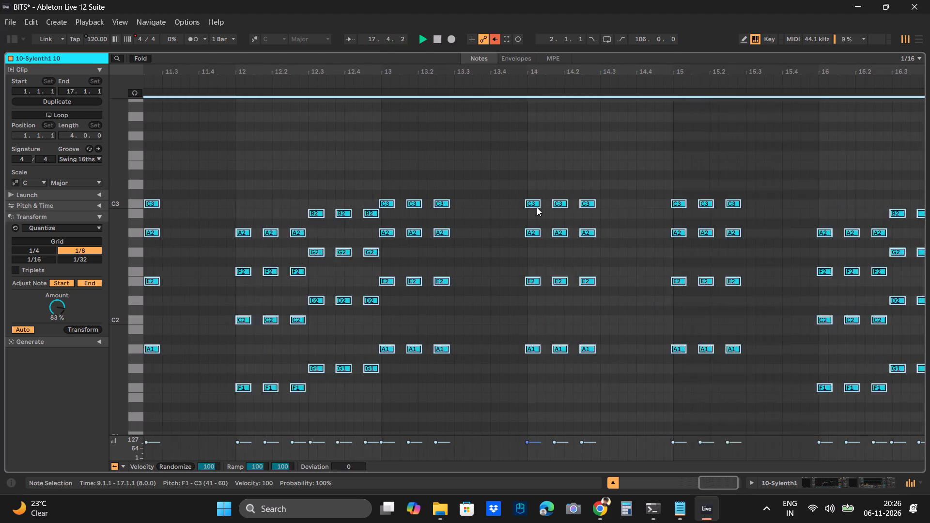
scroll(537, 207, right, 4)
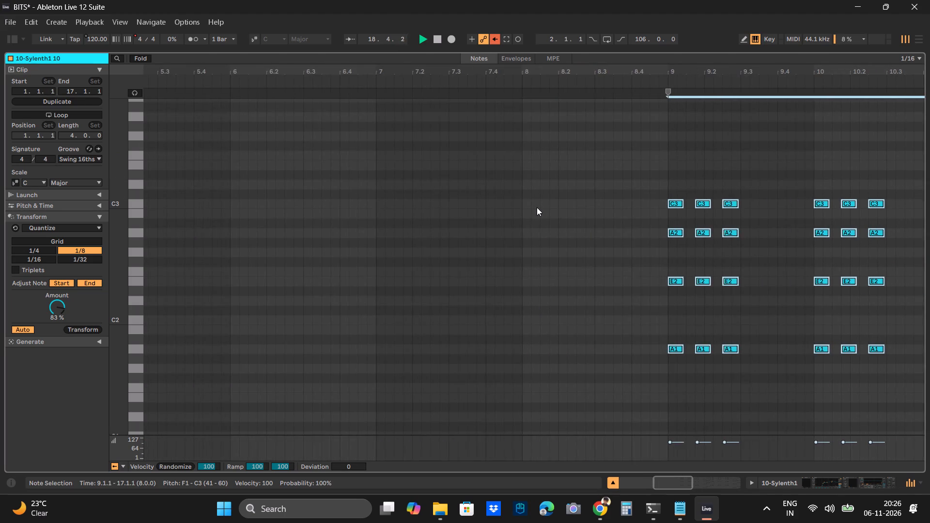
ctrl+scroll(537, 207, down, 5)
key(space)
ctrl+scroll(537, 207, down, 4)
ctrl+scroll(537, 207, up, 8)
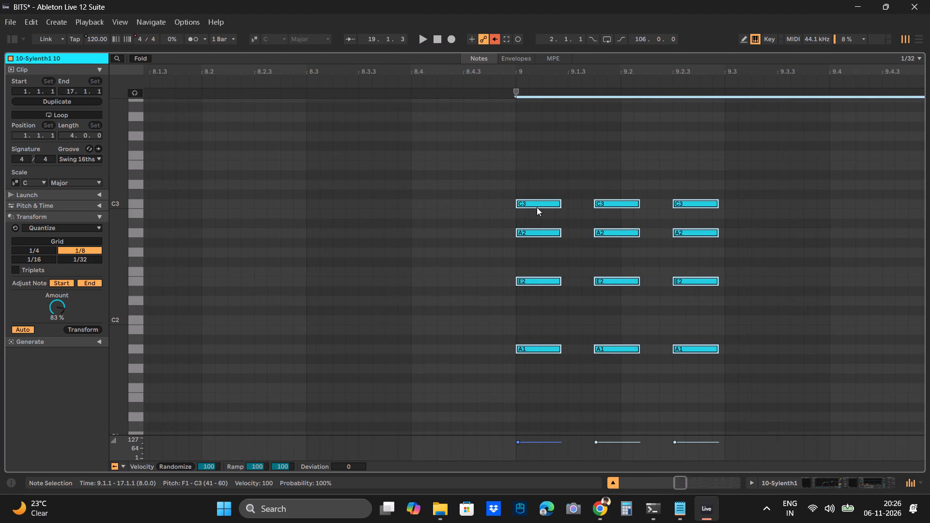
scroll(537, 207, left, 12)
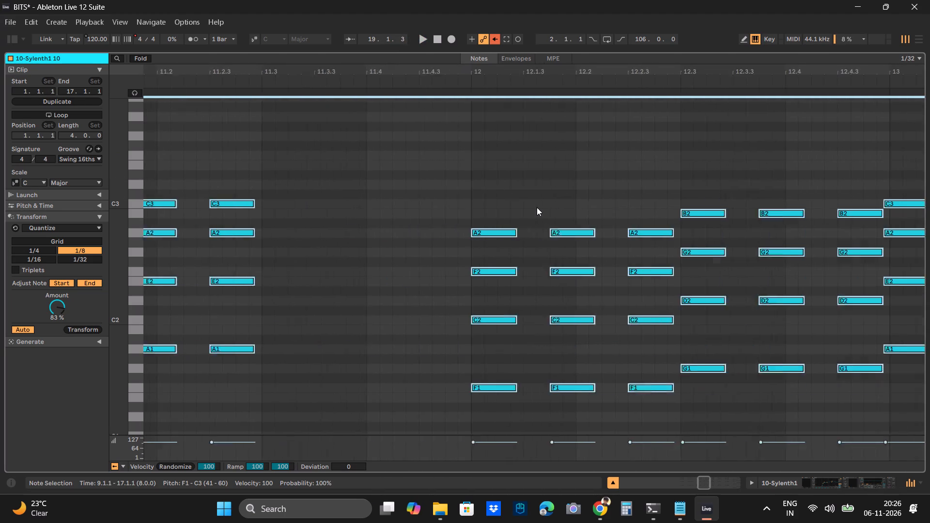
scroll(537, 207, left, 6)
scroll(537, 207, right, 2)
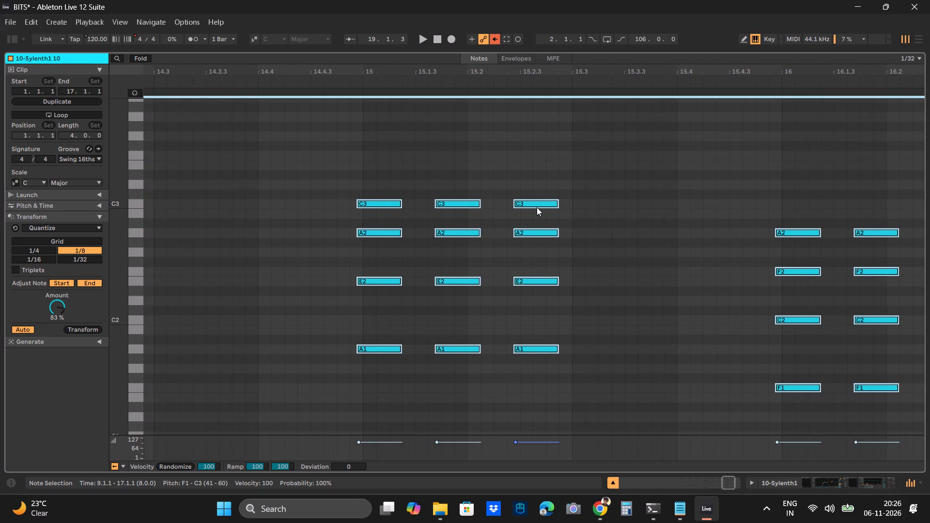
scroll(537, 207, right, 7)
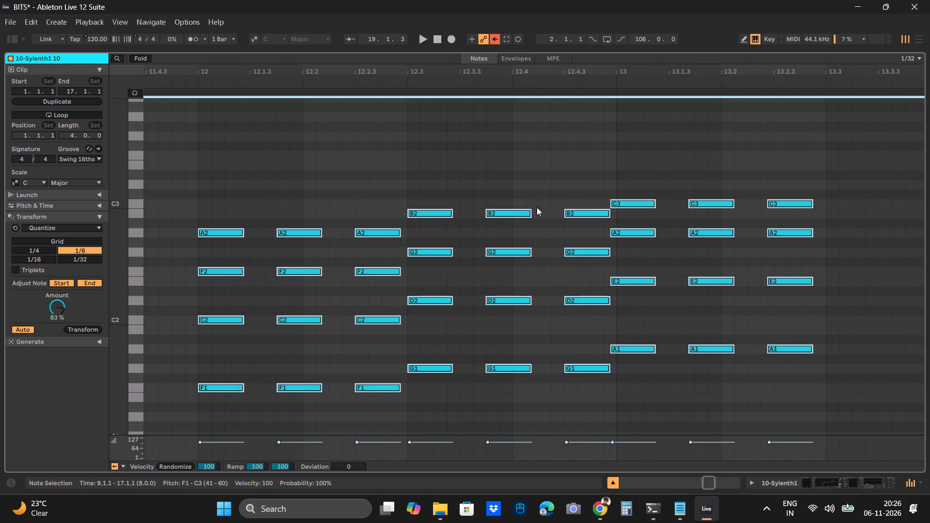
scroll(537, 207, right, 3)
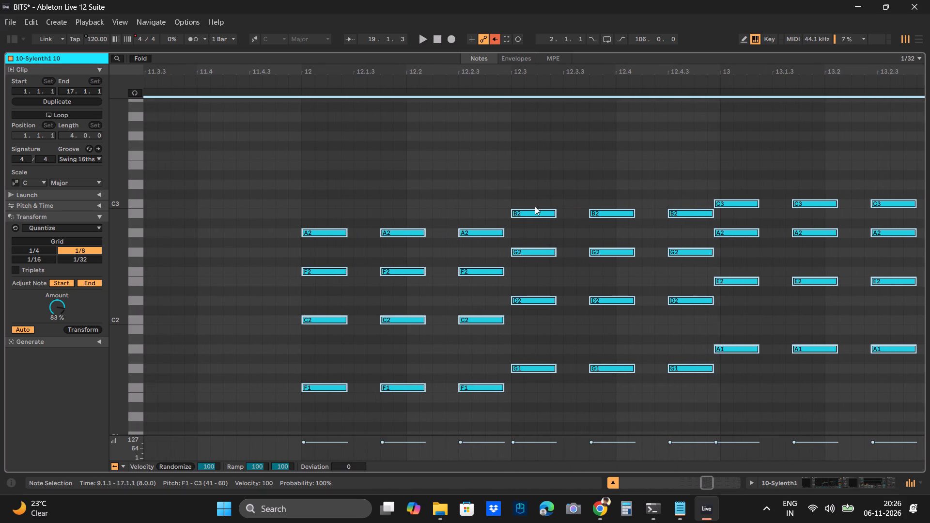
scroll(532, 204, left, 5)
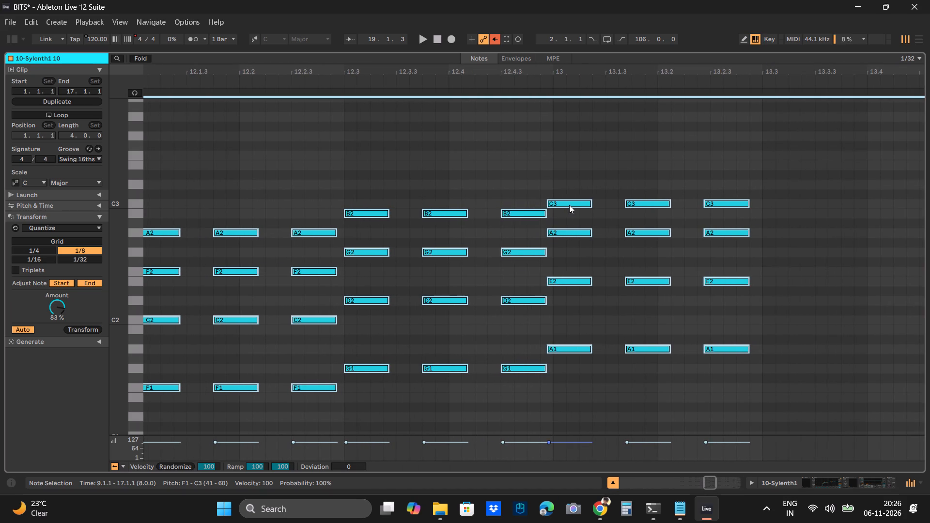
Select all chord notes of bars 13 to 16 and shift them slightly later so they start exactly at 13.1.1, keeping their pitches.
shift+click(569, 205)
click(575, 163)
drag(575, 163, 601, 240)
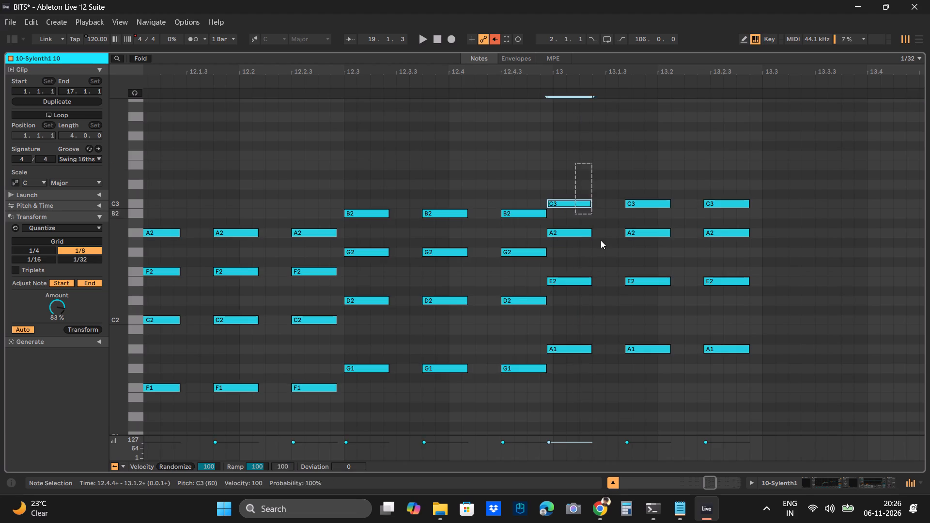
drag(601, 240, 929, 450)
ctrl+scroll(833, 379, down, 4)
scroll(833, 379, left, 8)
ctrl+scroll(833, 379, down, 1)
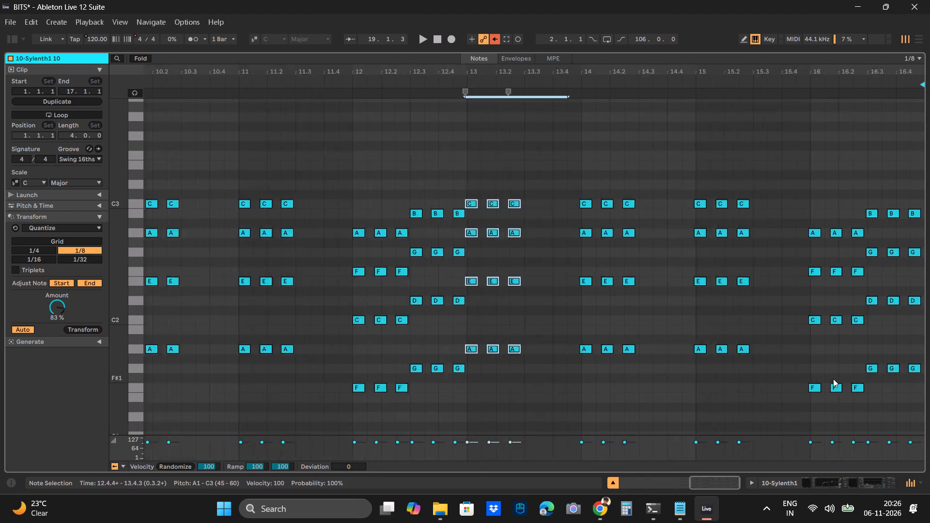
ctrl+scroll(833, 379, down, 3)
scroll(833, 379, left, 4)
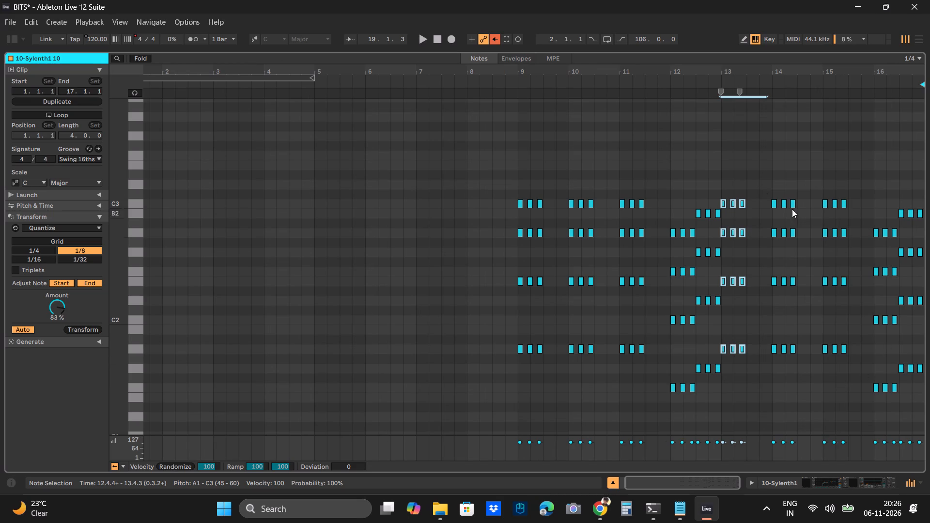
drag(723, 178, 860, 389)
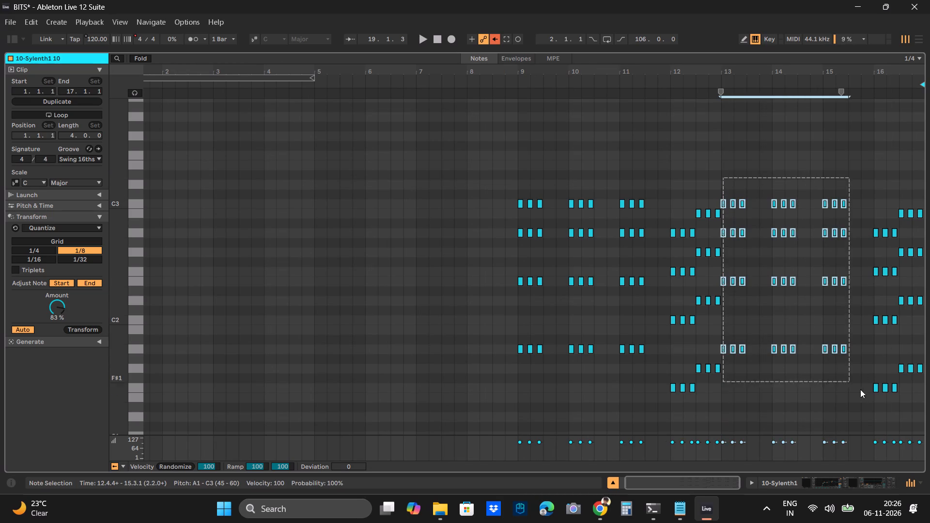
drag(860, 389, 929, 387)
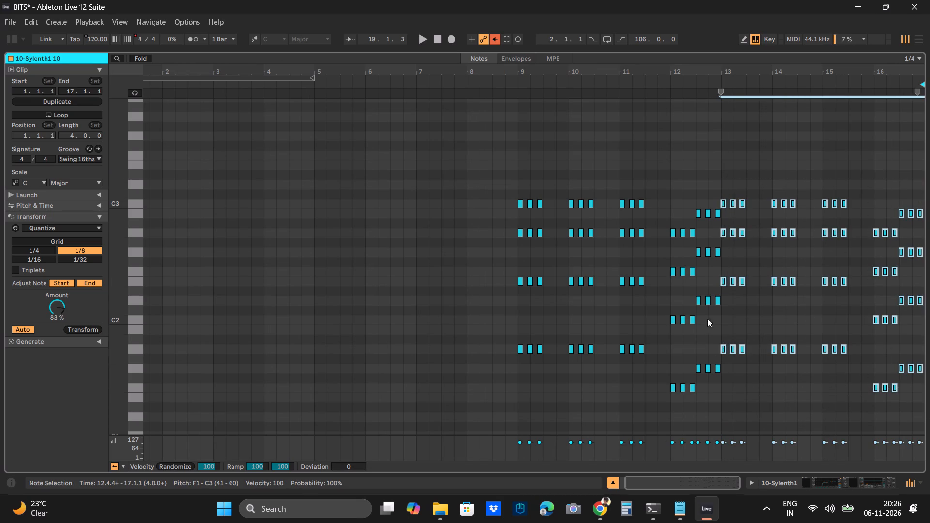
ctrl+scroll(744, 314, up, 7)
ctrl+scroll(688, 292, up, 3)
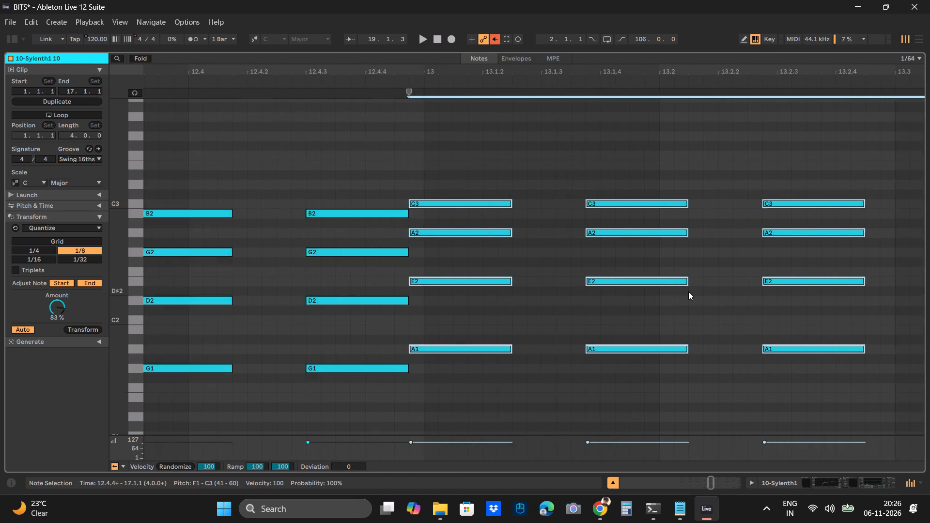
ctrl+scroll(688, 292, up, 4)
drag(581, 278, 600, 276)
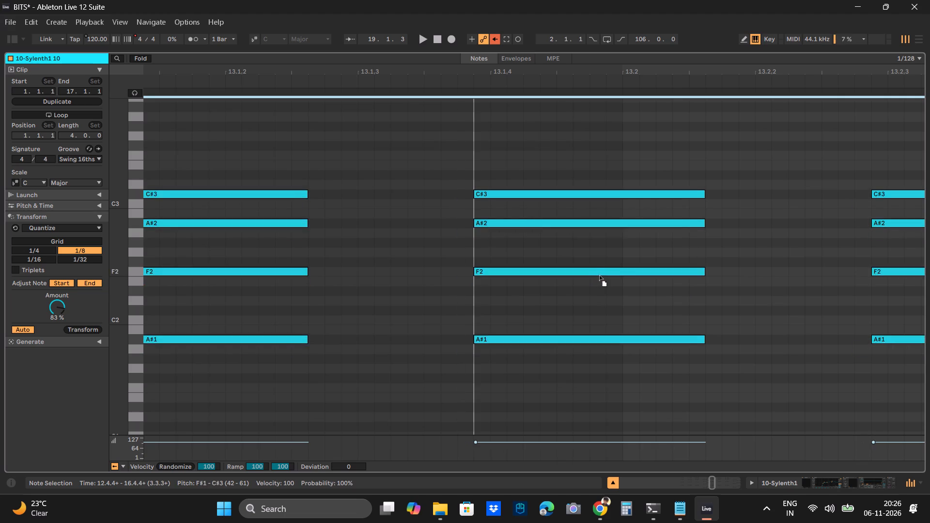
drag(600, 276, 600, 285)
scroll(600, 285, right, 4)
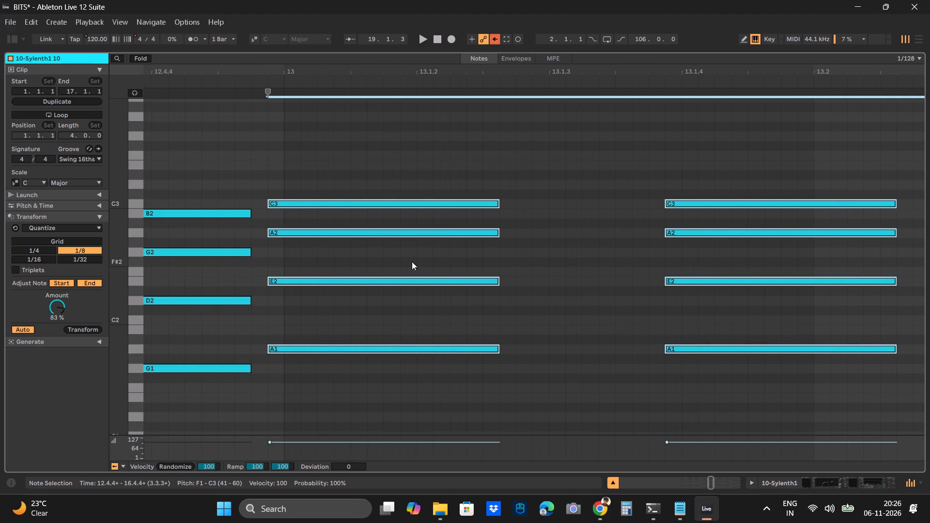
drag(305, 285, 322, 284)
Replay the set from the beginning and look over the realigned chords across the whole clip.
key(1)
ctrl+scroll(322, 284, down, 6)
scroll(322, 284, right, 4)
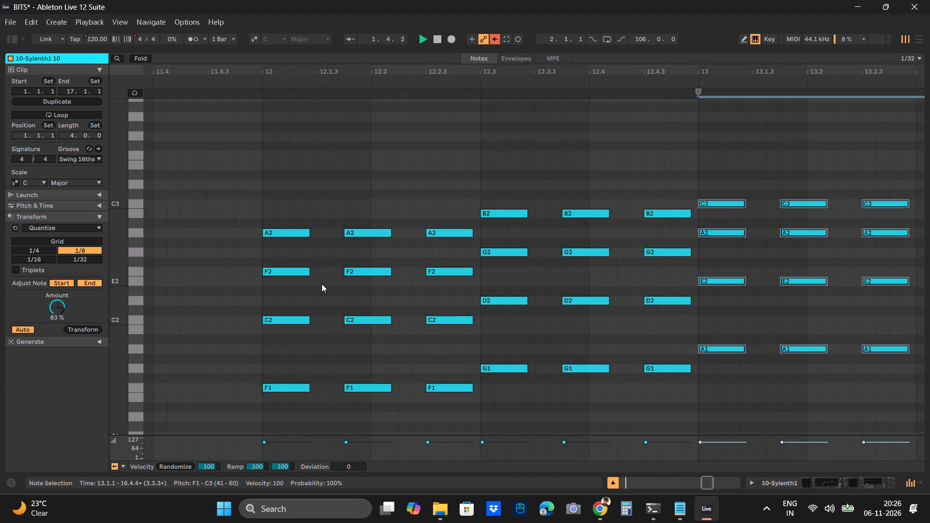
ctrl+scroll(322, 284, down, 10)
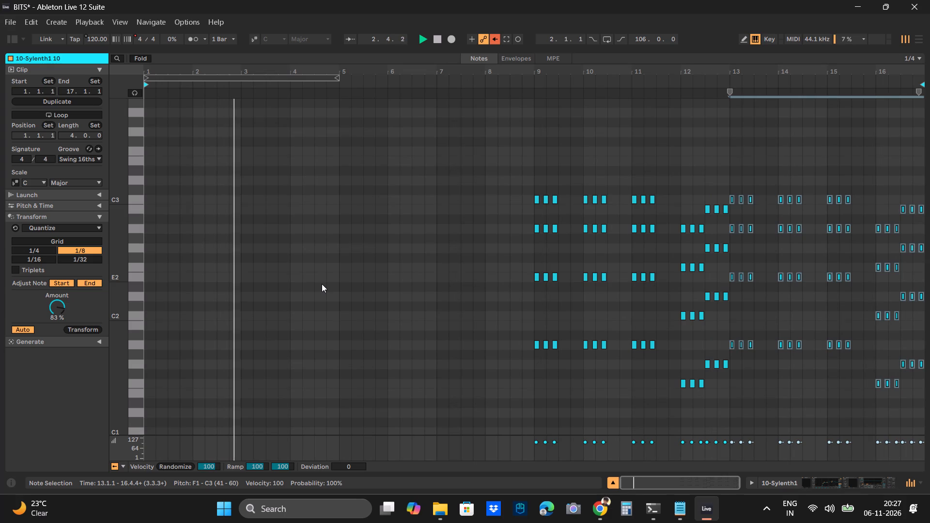
scroll(322, 284, left, 3)
click(322, 284)
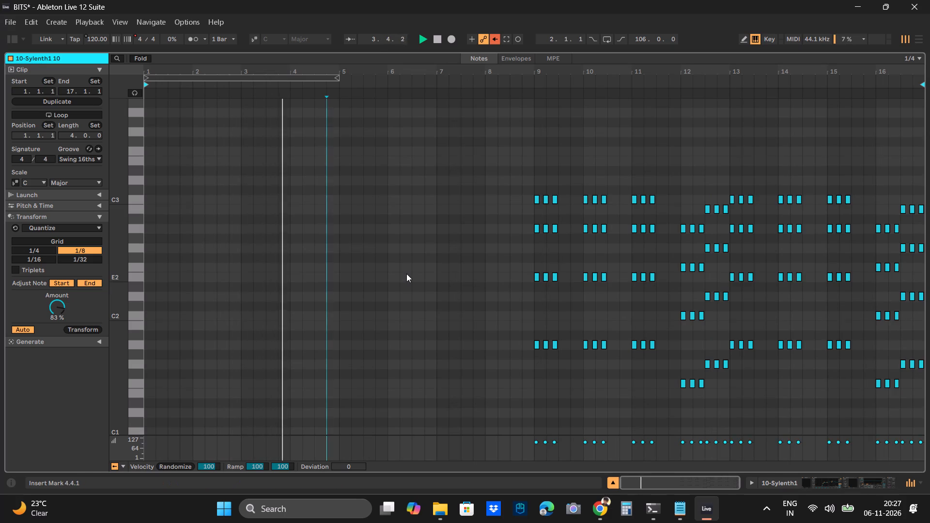
ctrl+scroll(406, 274, up, 3)
scroll(406, 274, left, 9)
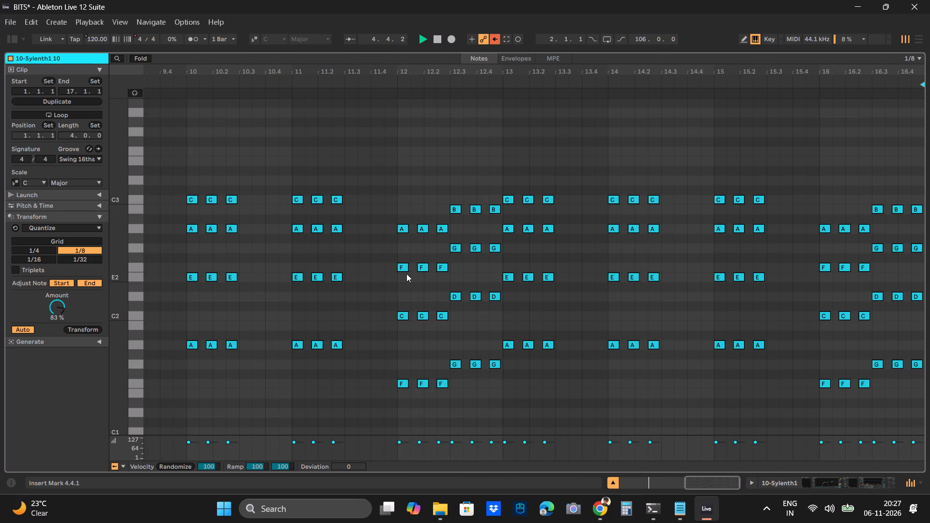
scroll(406, 274, left, 1)
ctrl+scroll(406, 274, down, 6)
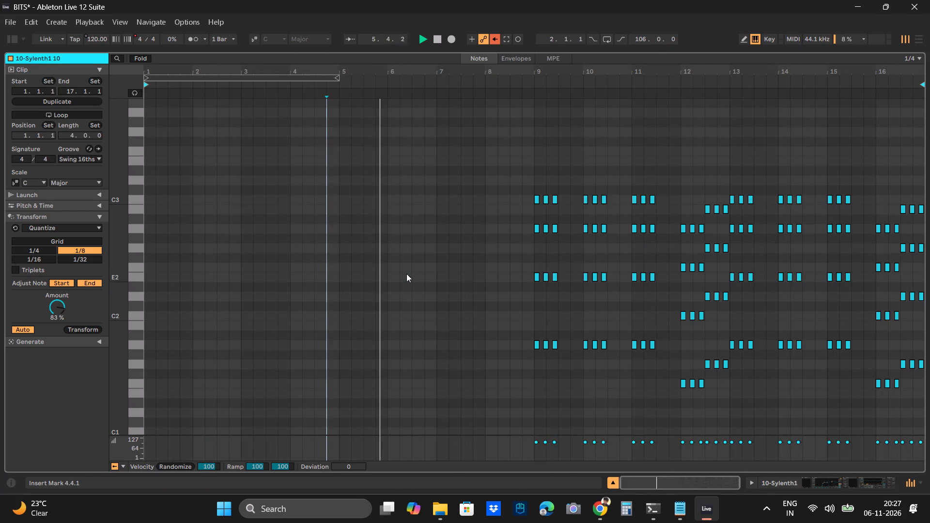
Save the BITS set.
key(ctrl+s)
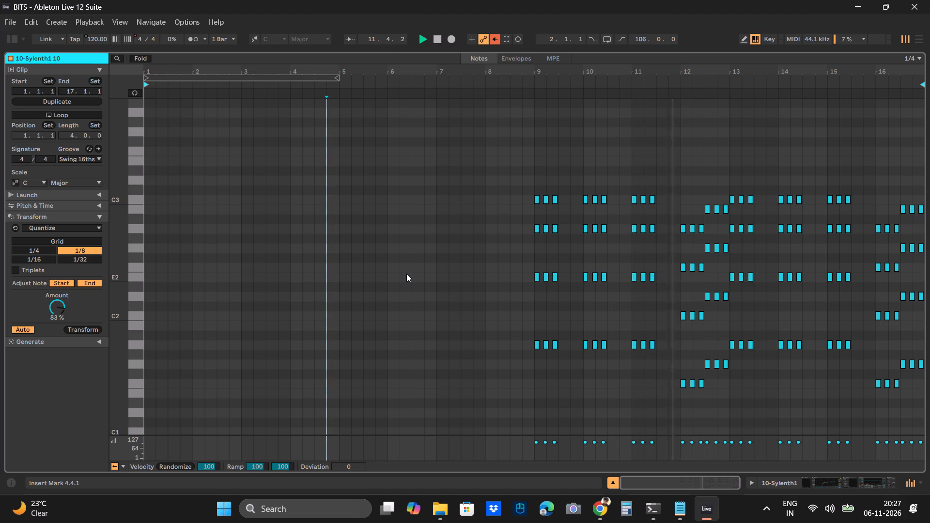
Listen to the chords through the end of the clip at bar 17, and stop playback.
scroll(529, 225, left, 7)
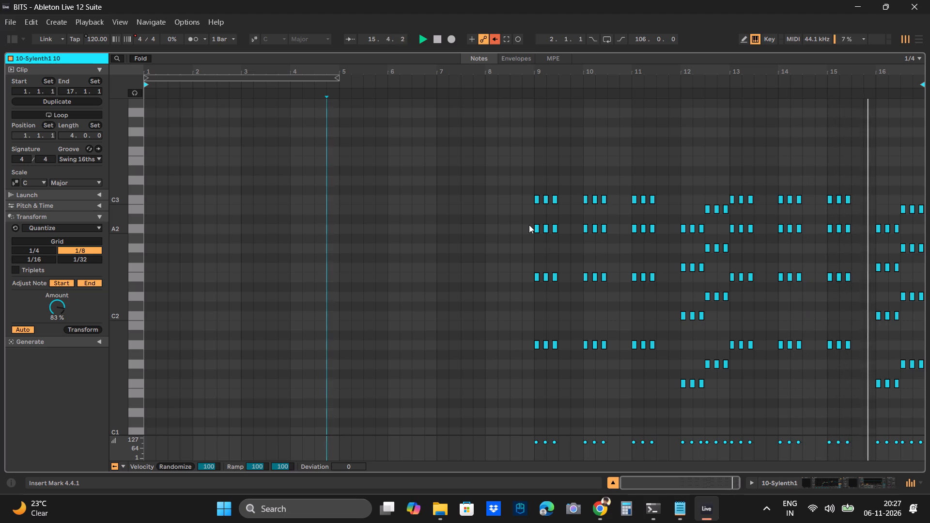
scroll(529, 225, left, 5)
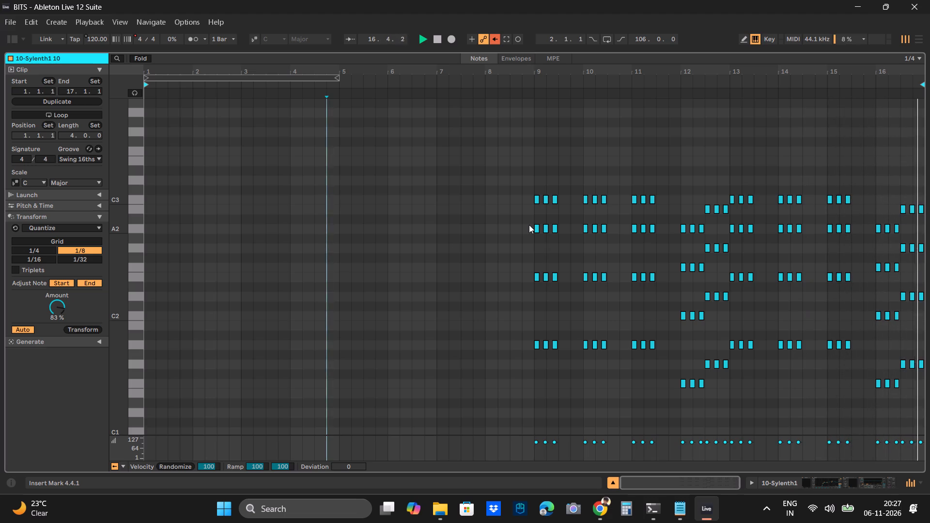
scroll(744, 175, left, 5)
key(space)
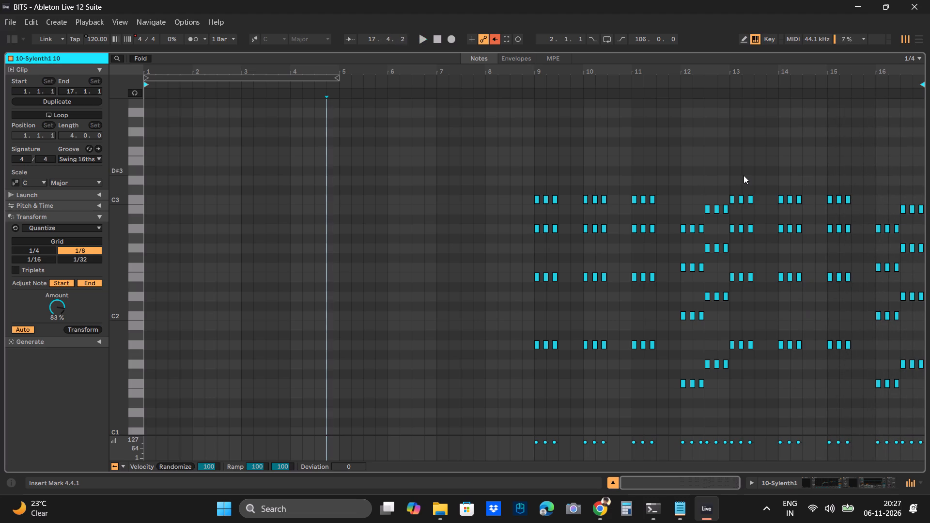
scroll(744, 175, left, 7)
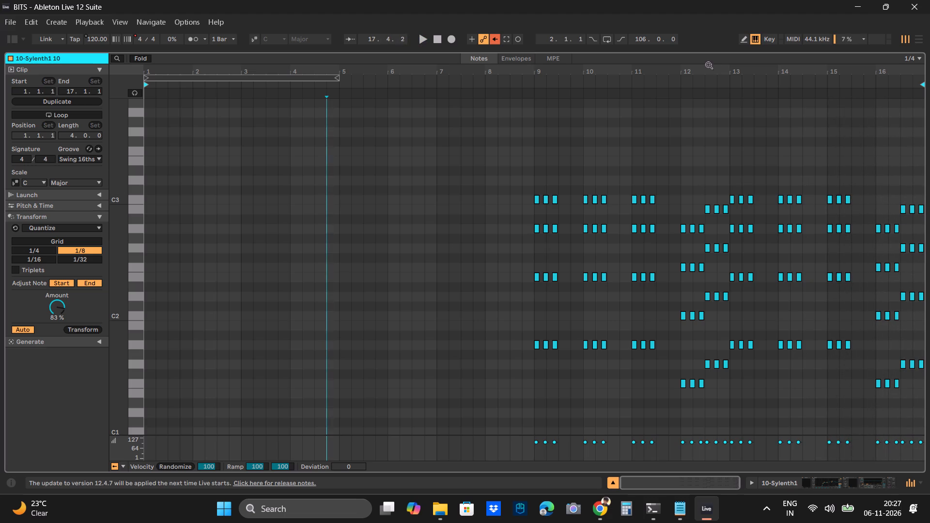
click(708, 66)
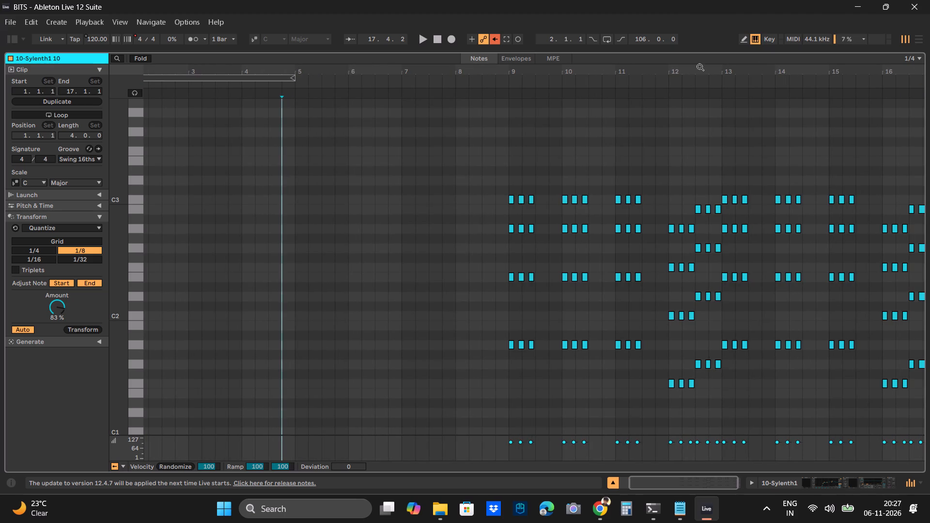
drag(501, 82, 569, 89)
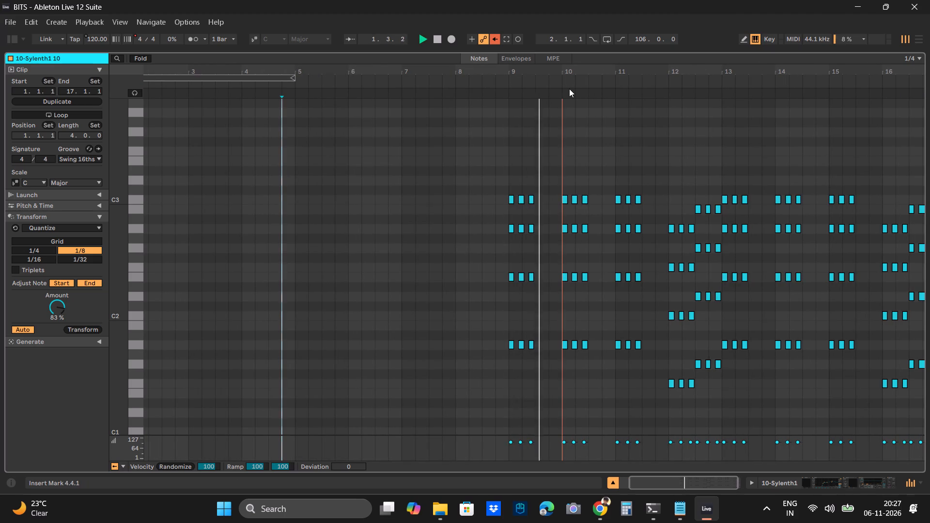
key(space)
Select all chord notes of bars 9 to 16, copy them, and paste them at 17.1.1.
drag(474, 164, 484, 182)
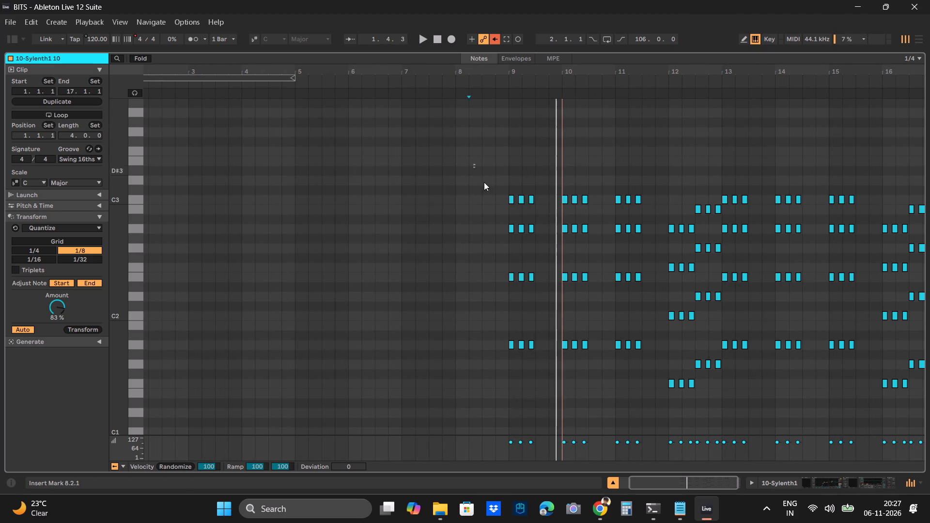
drag(484, 182, 929, 436)
scroll(837, 384, left, 2)
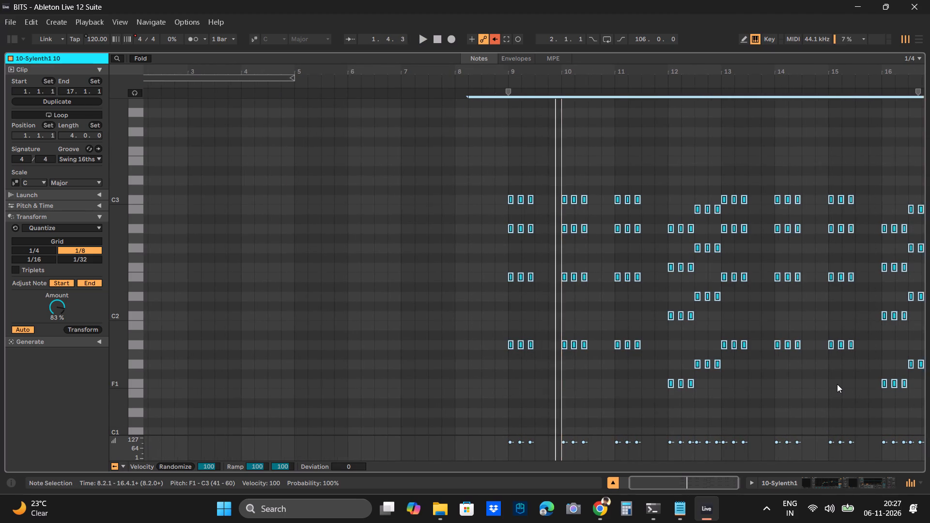
scroll(837, 384, left, 4)
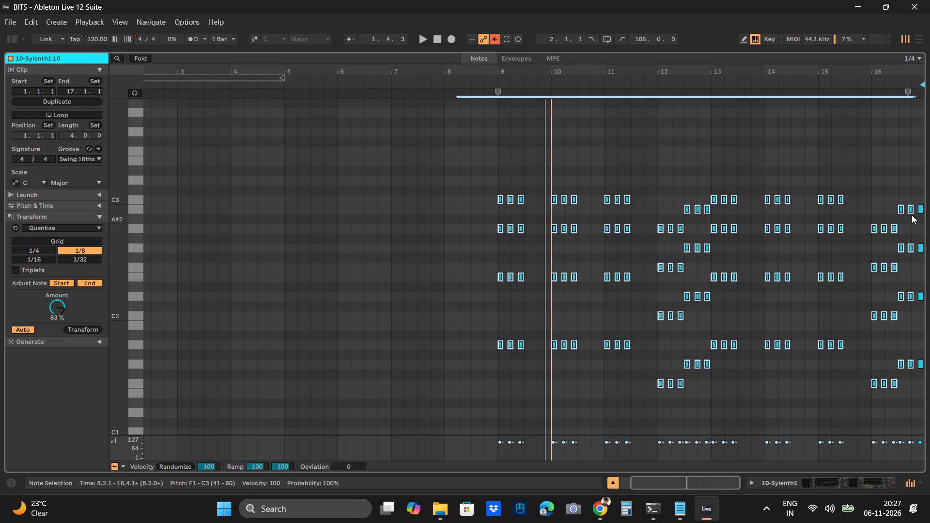
shift+drag(915, 200, 918, 403)
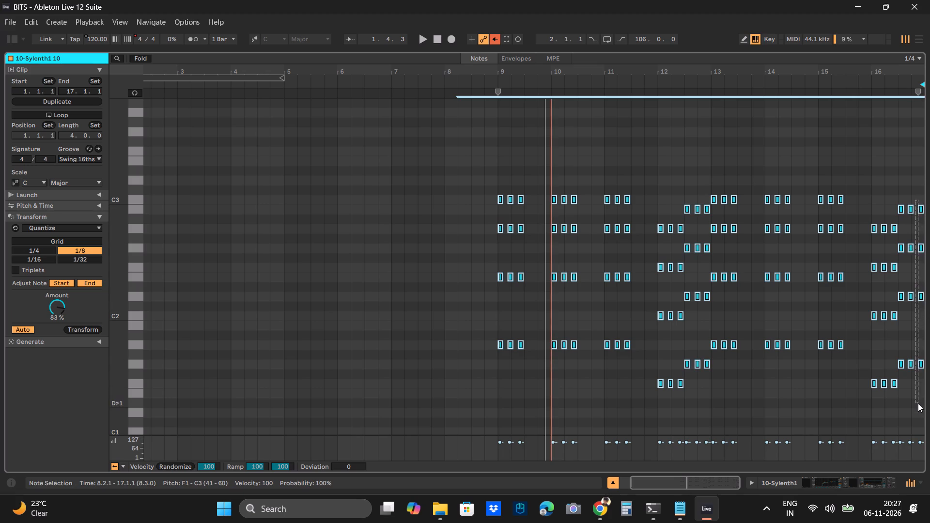
shift+drag(918, 403, 918, 404)
key(ctrl+c)
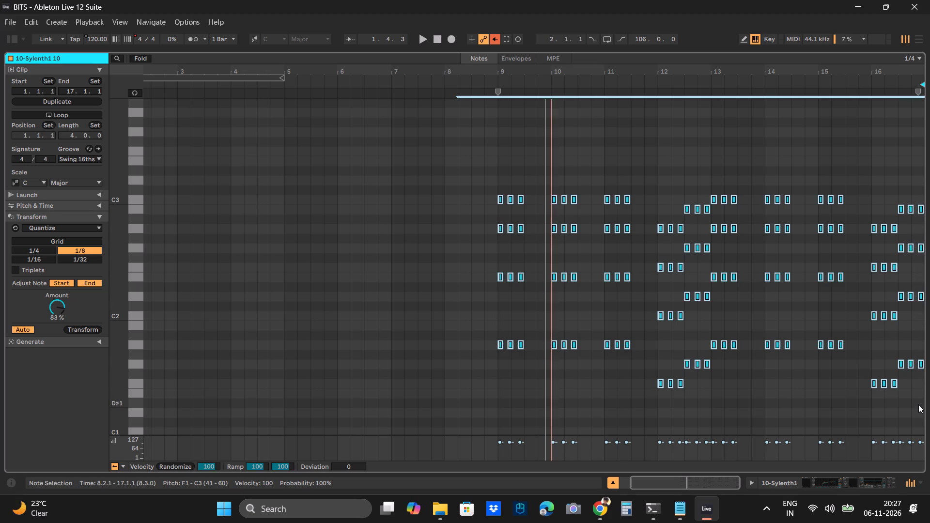
key(ctrl+v)
scroll(861, 369, left, 4)
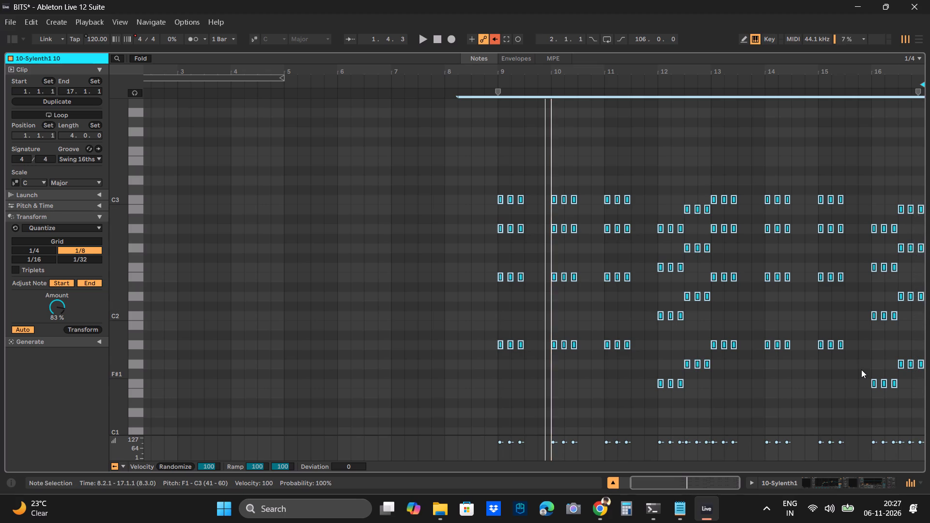
click(920, 137)
click(920, 137)
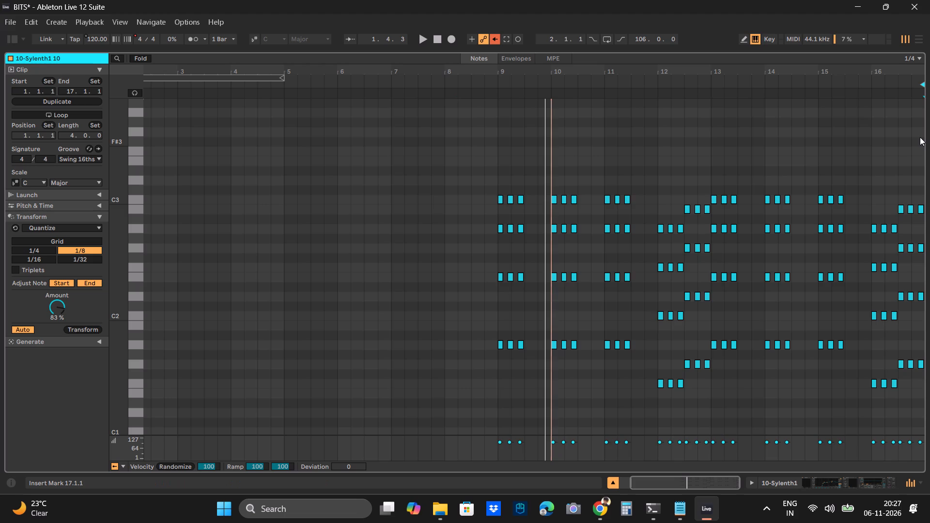
key(ctrl+v)
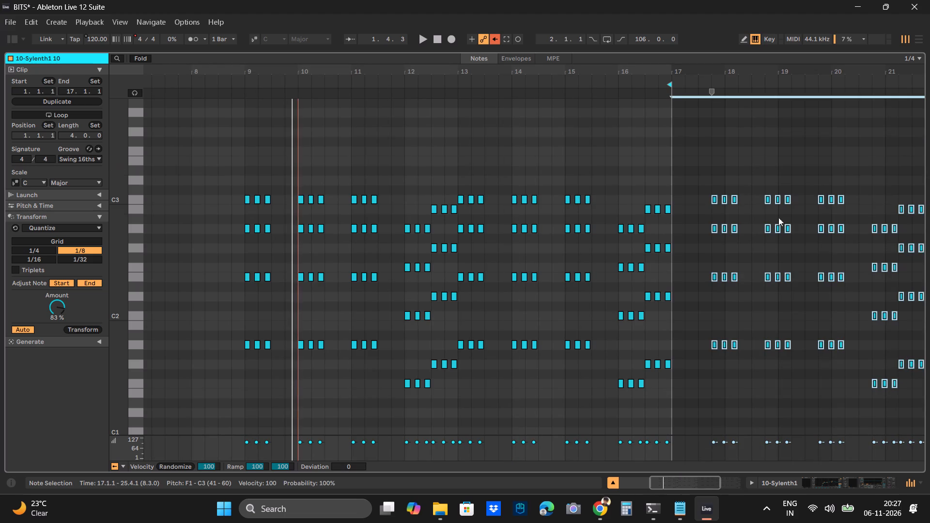
Shift the pasted chord block earlier so its first chord starts exactly at 17.1.1, keeping the pitches.
ctrl+scroll(732, 313, up, 6)
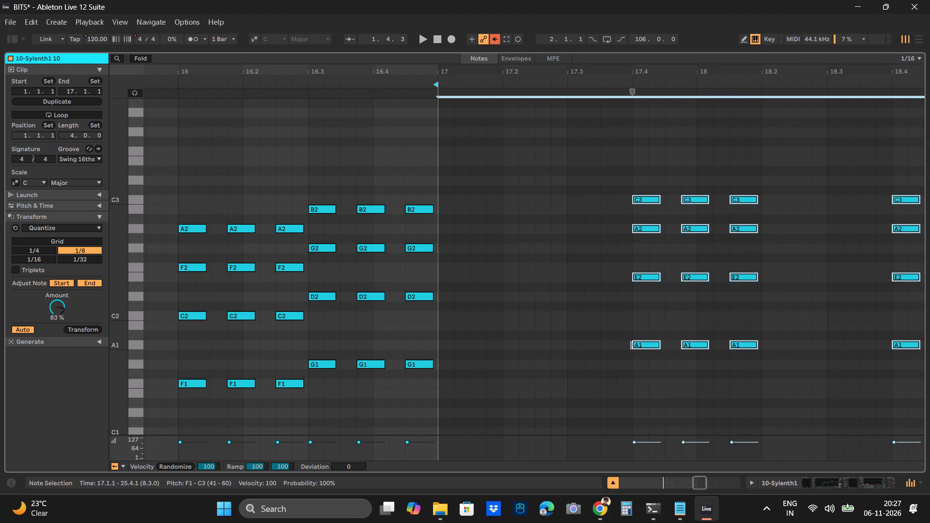
drag(642, 345, 437, 343)
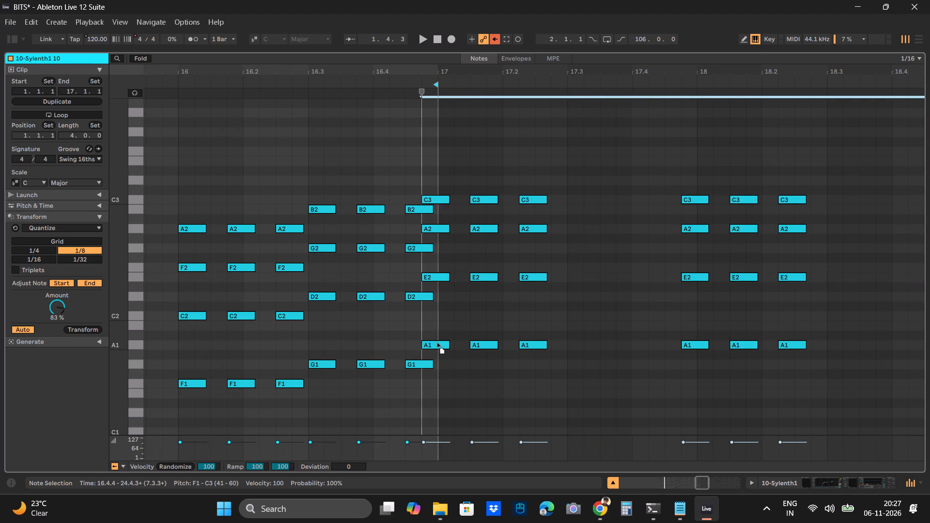
drag(437, 343, 453, 343)
Extend the Sylenth1 clip's end to 25.1.1 so it includes the pasted chords.
drag(436, 82, 929, 132)
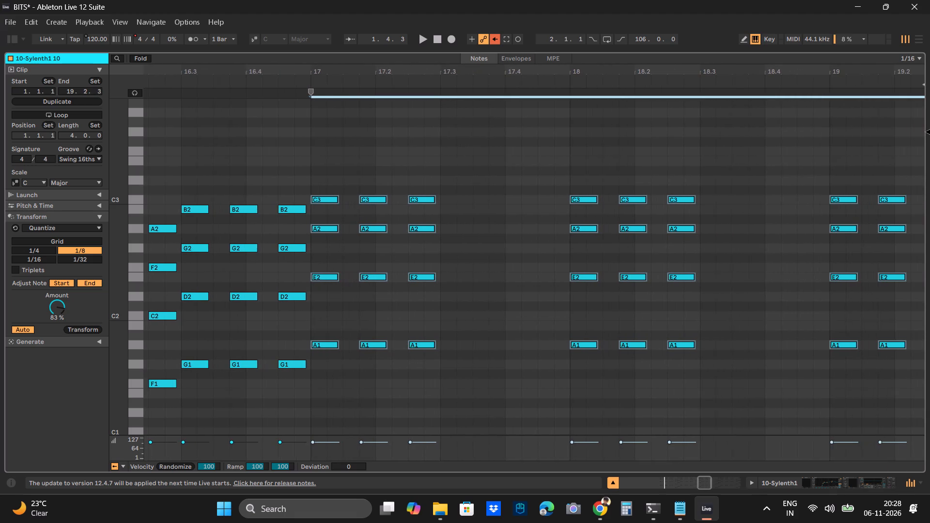
drag(929, 132, 929, 131)
ctrl+scroll(821, 146, down, 8)
scroll(821, 146, left, 6)
drag(744, 84, 929, 89)
Play the set, mark the start of bar 17 in the clip, and restart playback from the beginning.
key(space)
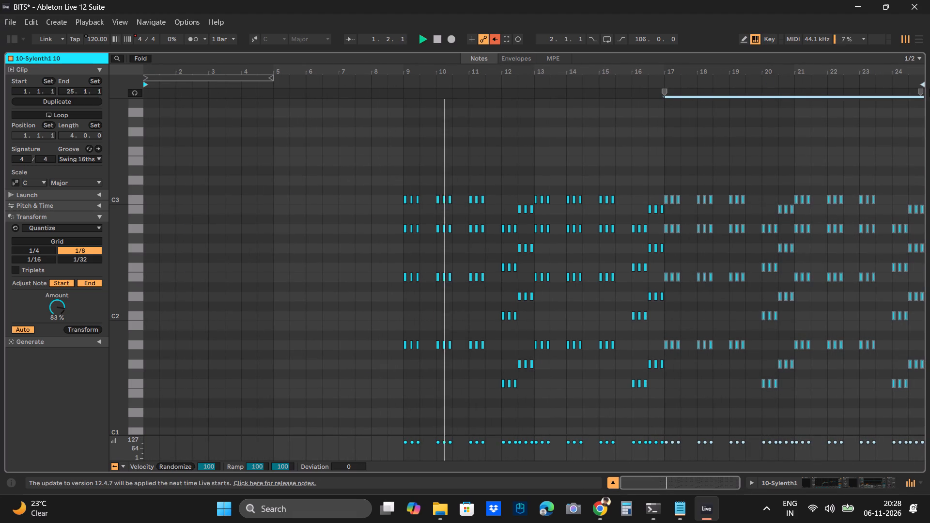
click(668, 127)
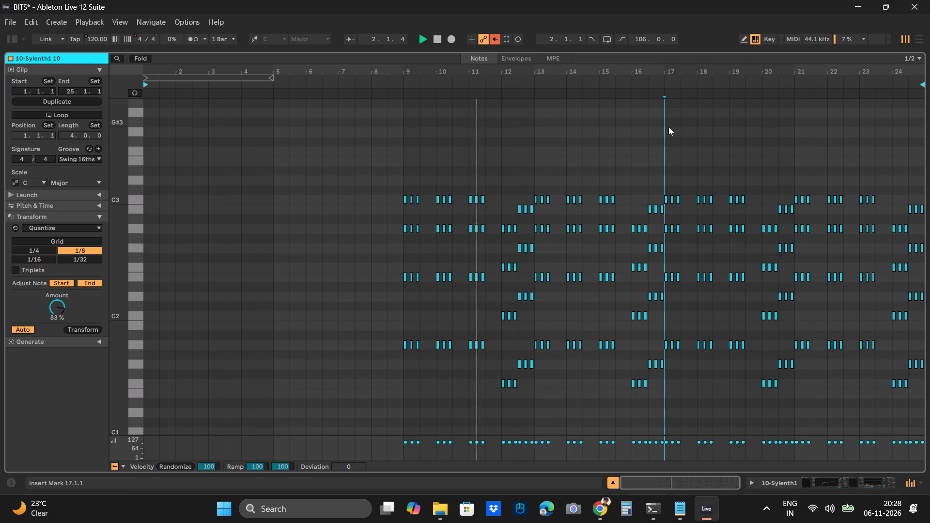
key(space)
key(space)
Save the BITS set.
key(ctrl+s)
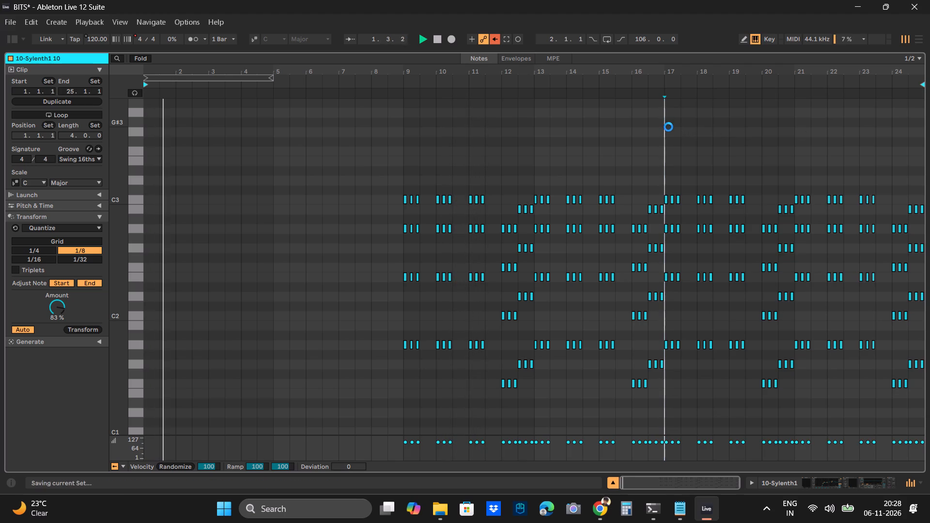
Examine the duplicated chords around bars 19 to 22 and the whole clip while the set plays.
ctrl+scroll(668, 127, up, 8)
scroll(668, 127, left, 12)
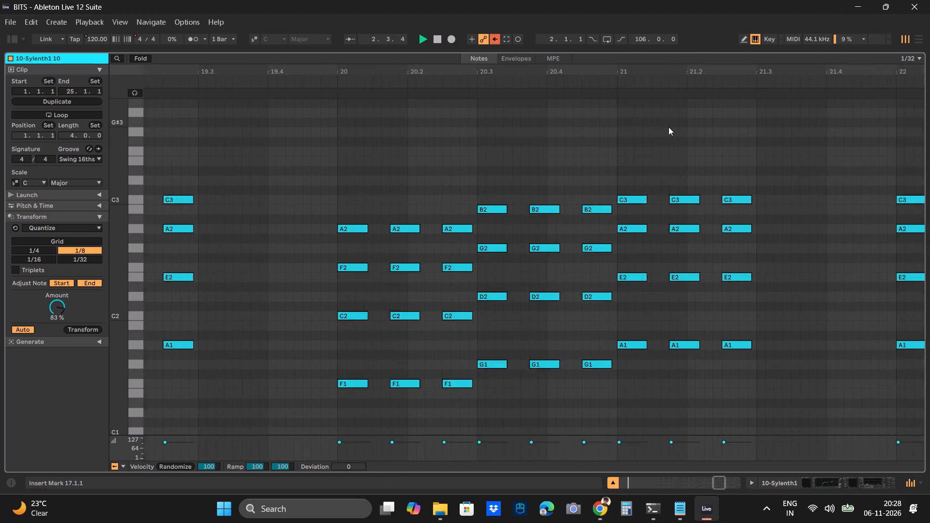
ctrl+scroll(668, 127, down, 11)
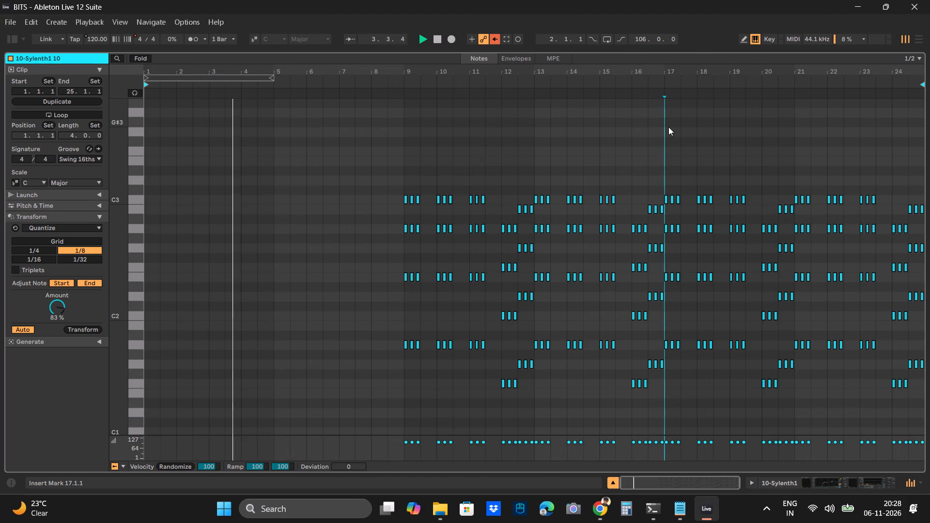
ctrl+scroll(668, 127, down, 7)
scroll(668, 127, left, 3)
scroll(668, 127, up, 1)
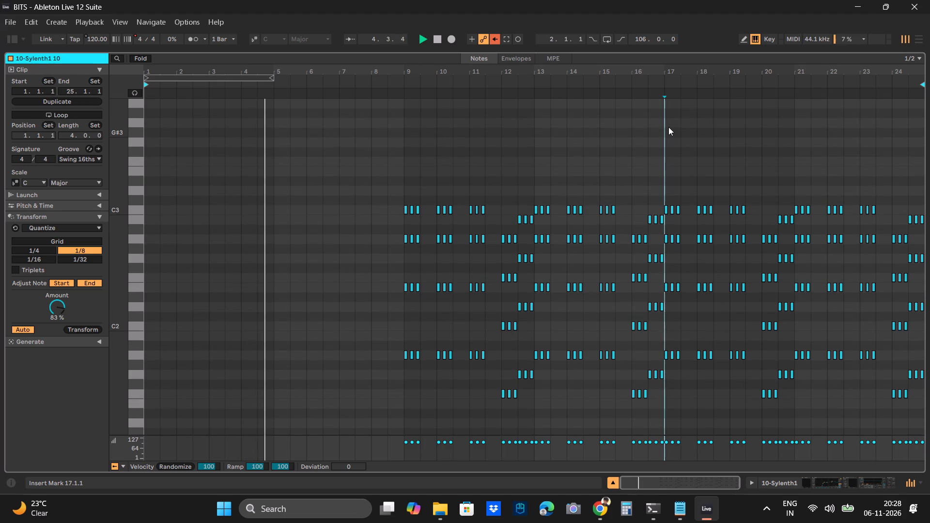
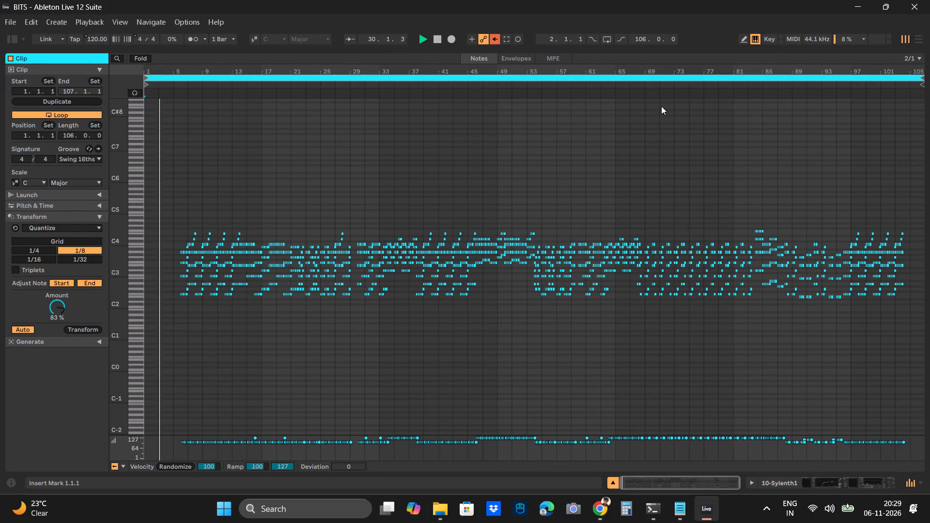
Collapse the clip editor to the full session mixer, listen to scene 2, and stop playback.
drag(637, 50, 714, 397)
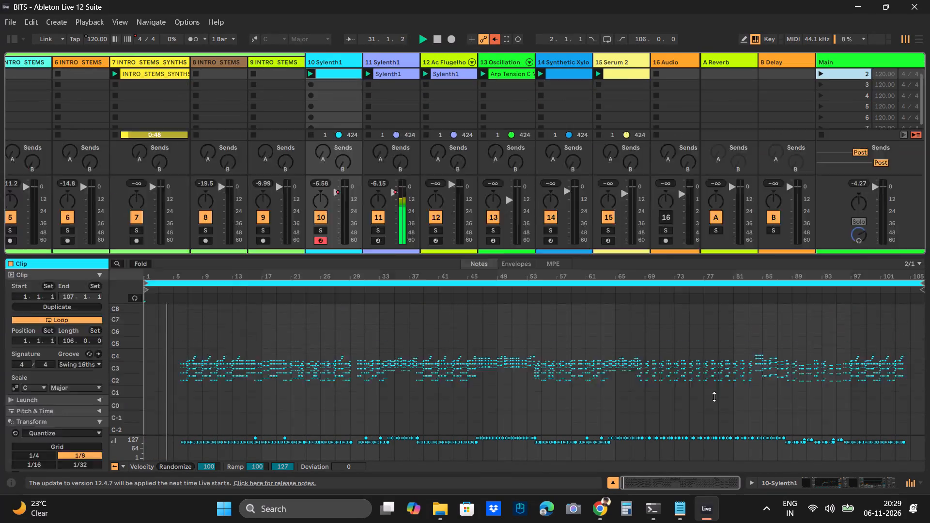
drag(714, 397, 764, 522)
scroll(501, 228, right, 5)
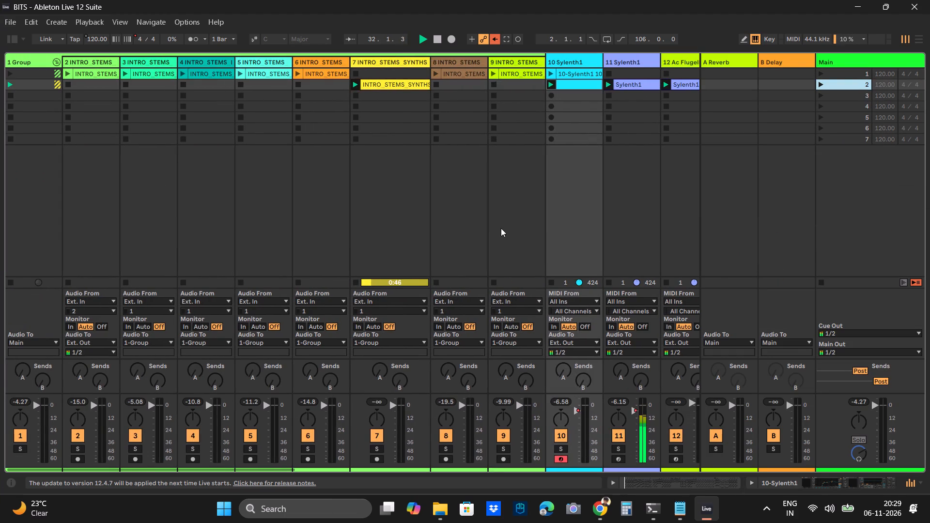
scroll(501, 228, right, 4)
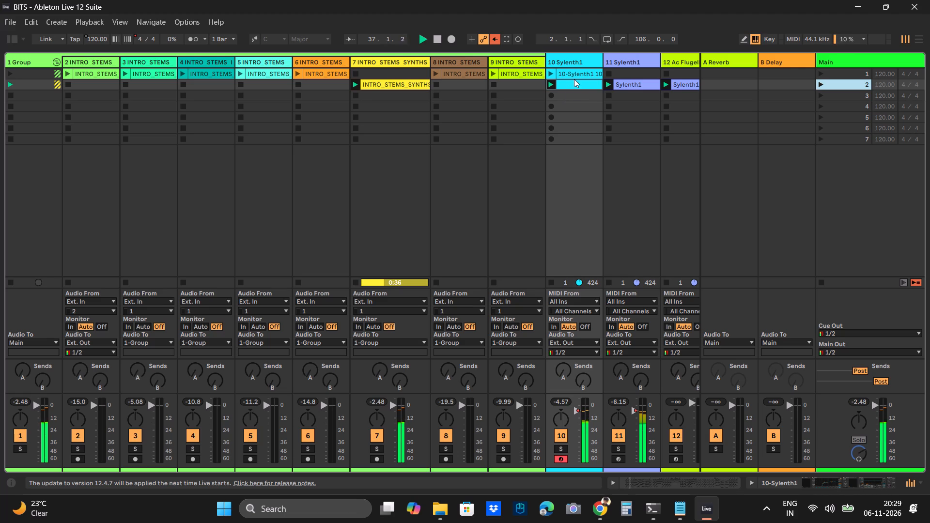
key(space)
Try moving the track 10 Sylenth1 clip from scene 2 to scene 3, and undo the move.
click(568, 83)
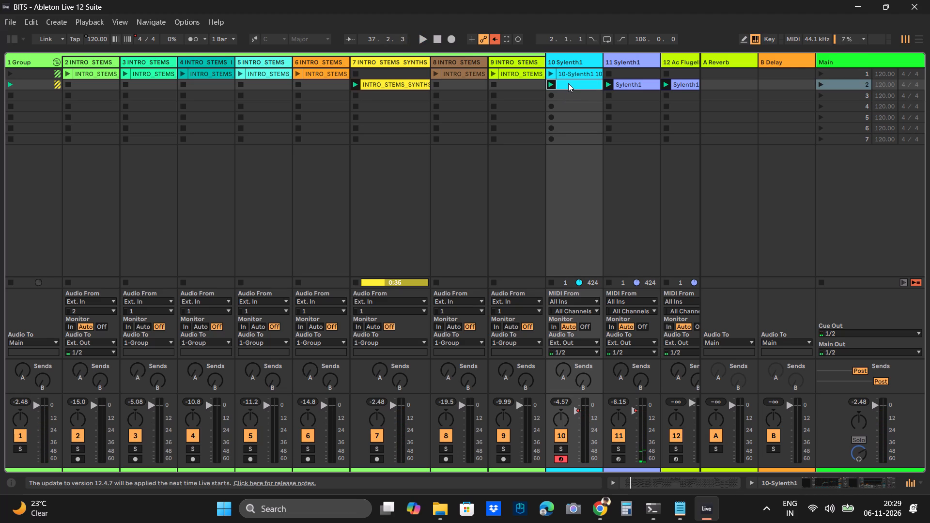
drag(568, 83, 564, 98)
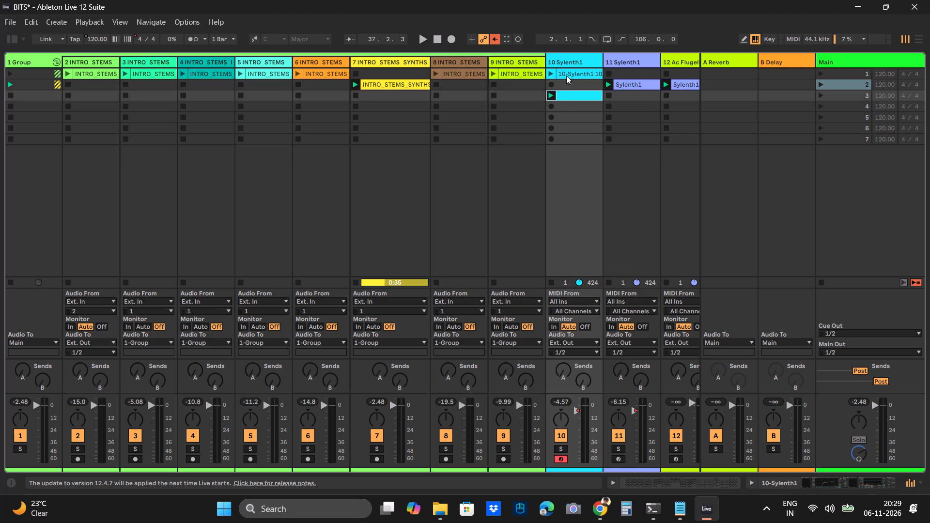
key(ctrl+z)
Open the track 10 Sylenth1 clip in scene 2 and restart playback from the beginning.
double_click(564, 83)
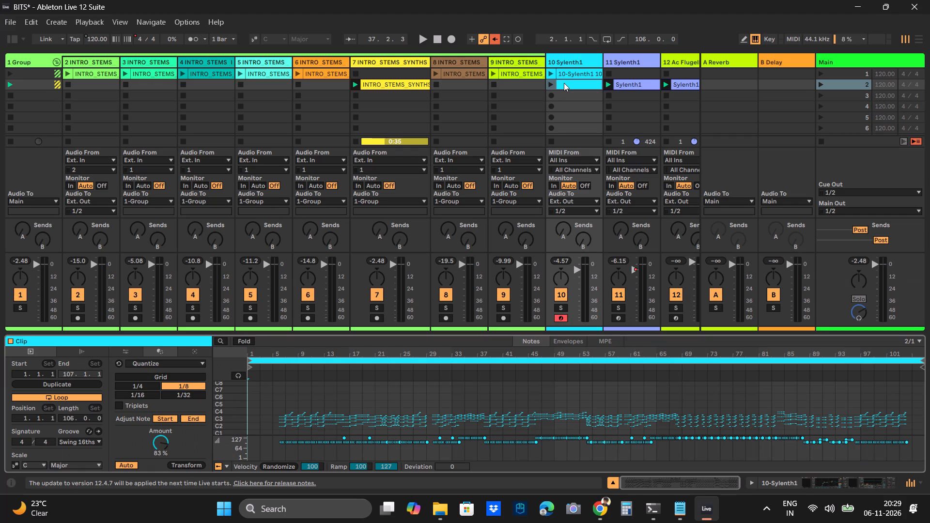
key(space)
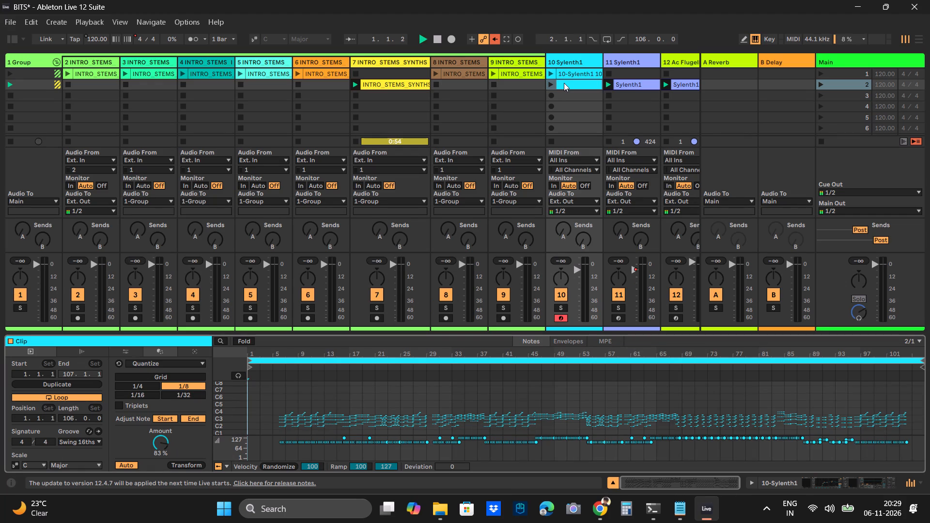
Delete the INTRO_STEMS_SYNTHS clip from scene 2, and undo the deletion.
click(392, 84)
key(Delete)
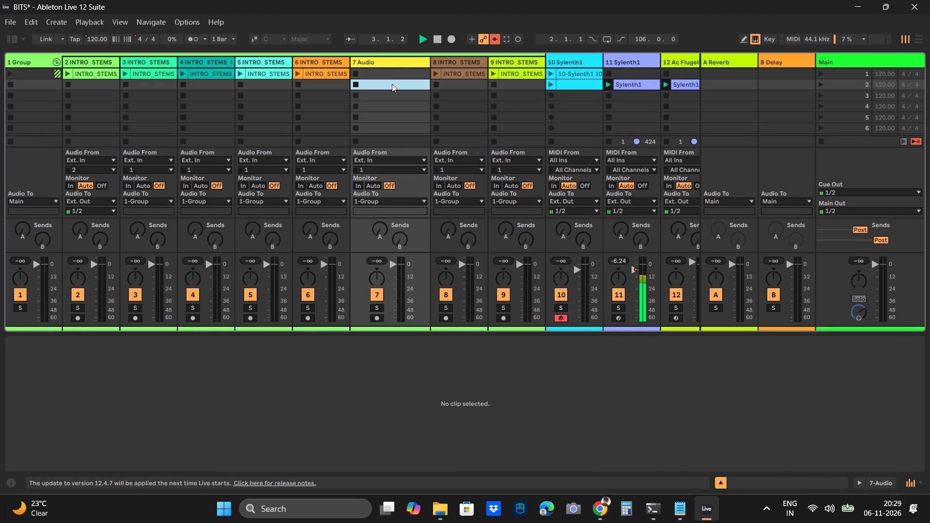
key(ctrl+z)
Move the INTRO_STEMS_SYNTHS clip on track 7 from scene 2 to scene 3 and save the set.
drag(392, 84, 392, 99)
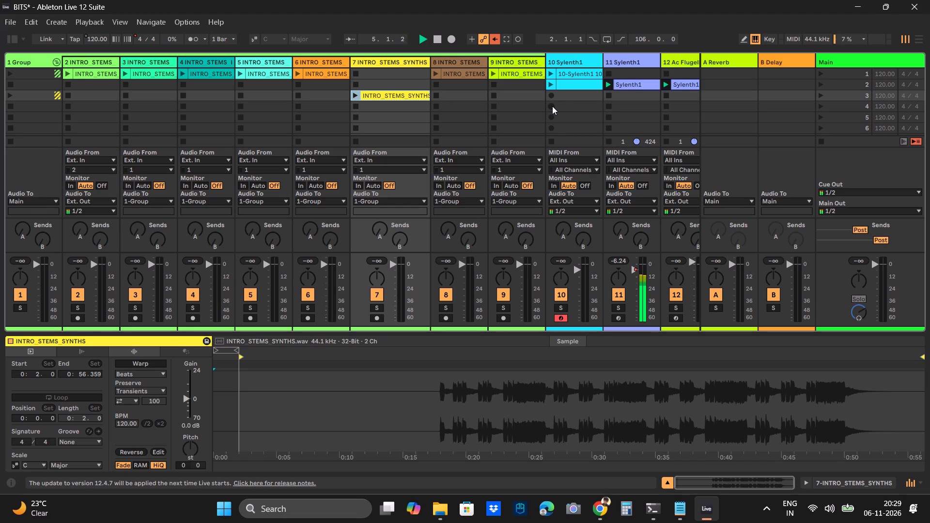
click(541, 127)
click(529, 119)
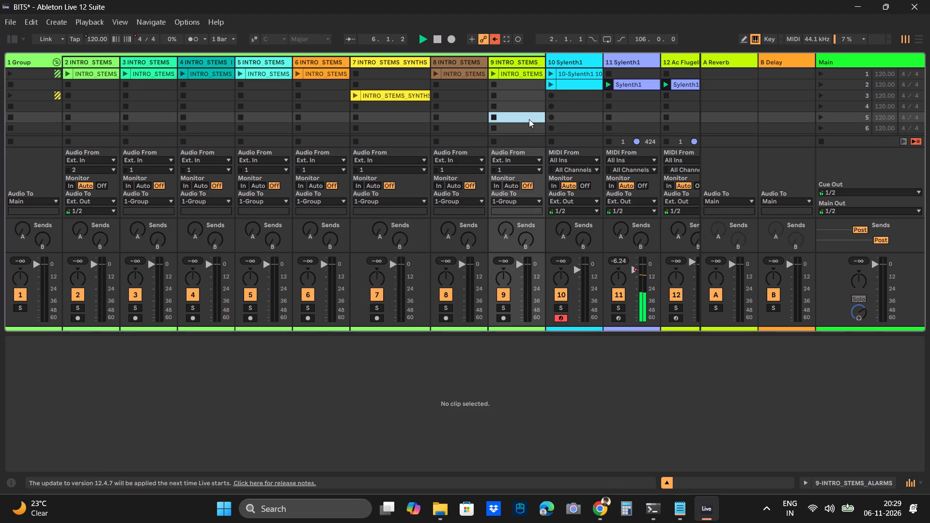
key(ctrl+s)
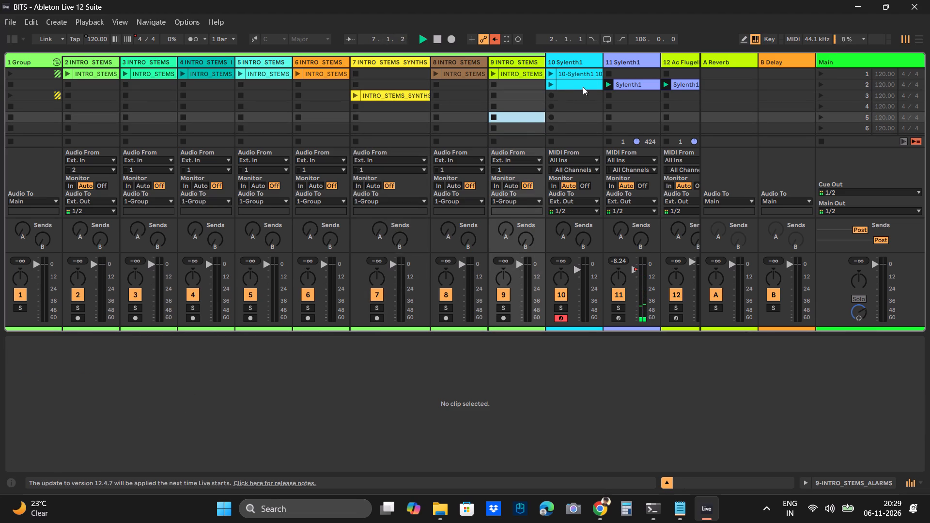
Launch scene 2 to hear the Sylenth1 chord clip without the synth stem.
key(2)
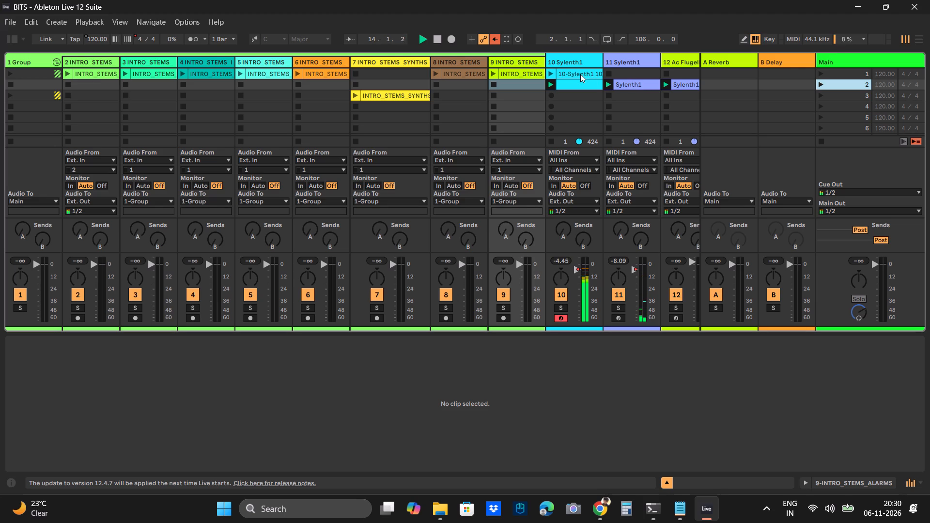
Lengthen all notes in the track 10 Sylenth1 clip in scene 2 by one 1/32 grid step.
double_click(568, 82)
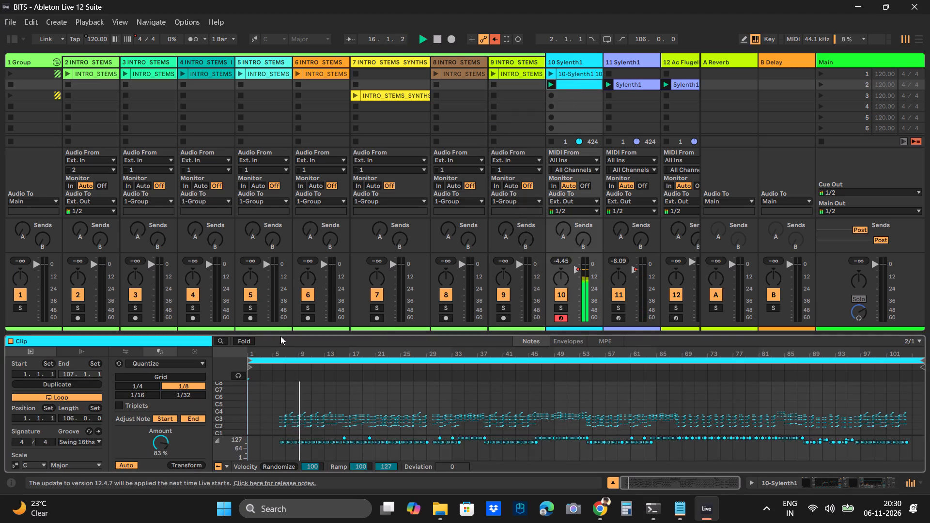
drag(279, 332, 303, 0)
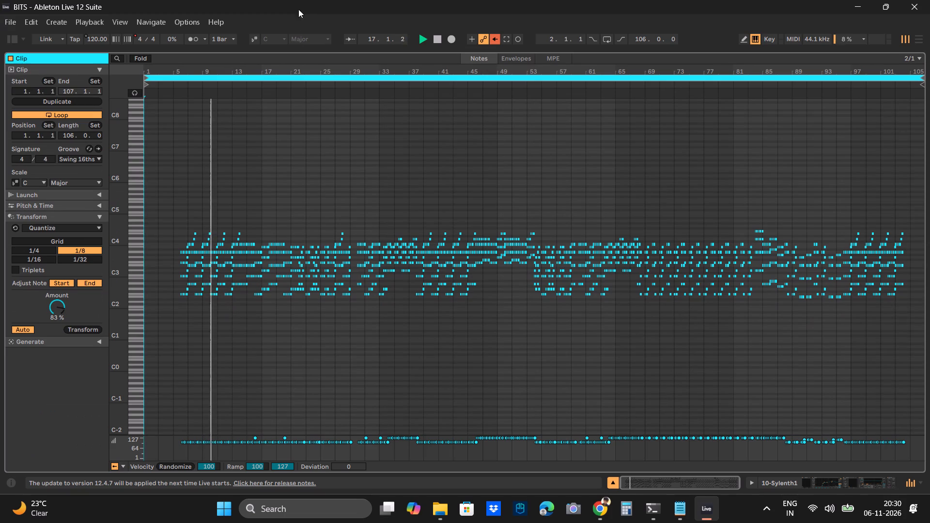
ctrl+scroll(181, 181, up, 7)
scroll(181, 181, right, 1)
ctrl+scroll(181, 181, up, 8)
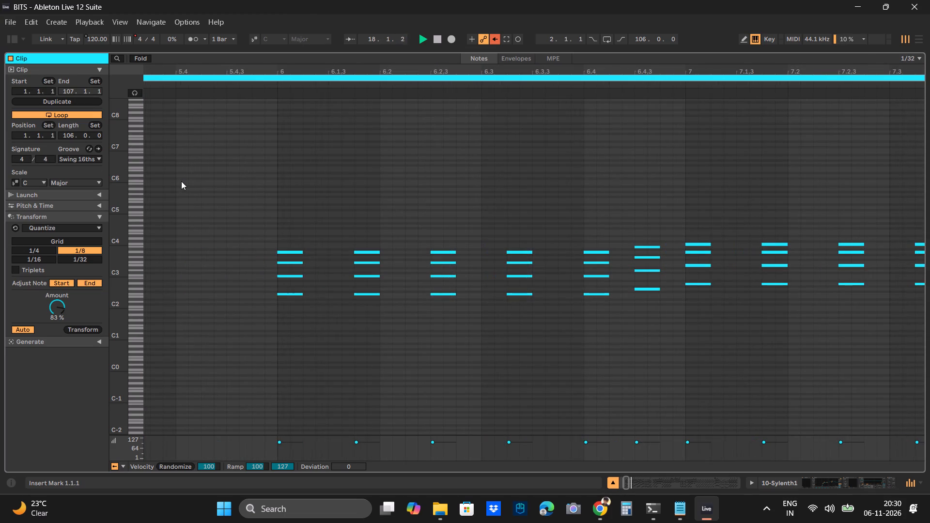
key(ctrl+a)
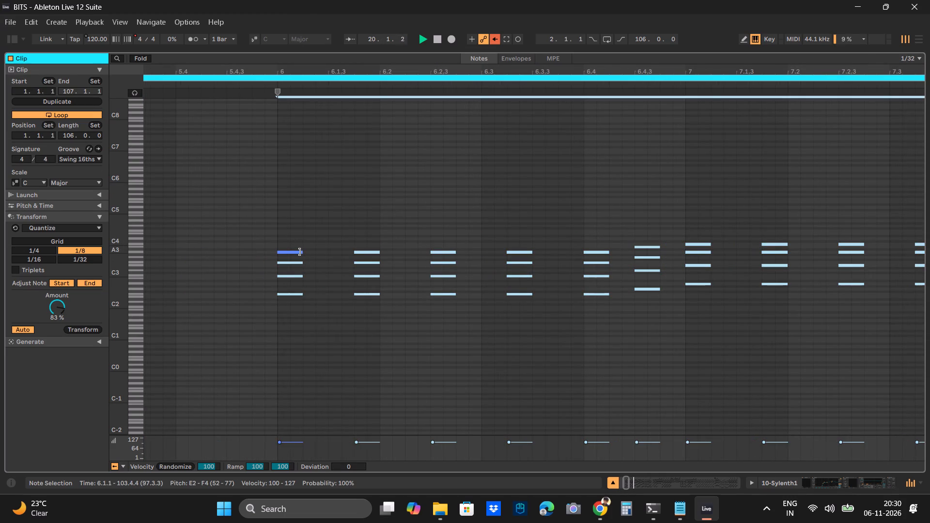
drag(301, 253, 316, 251)
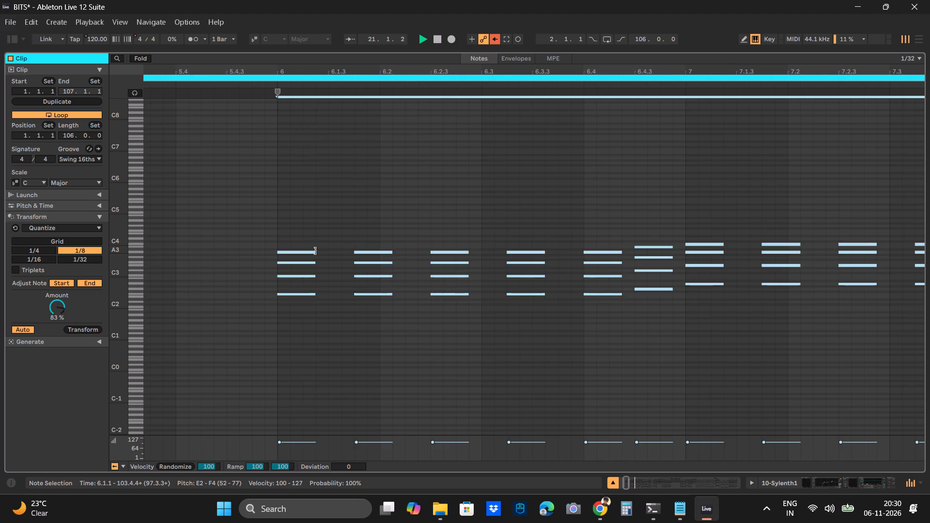
Examine the lengthened chord notes across the clip up to about bar 95, and collapse the clip editor.
scroll(316, 251, left, 3)
ctrl+scroll(316, 251, down, 5)
scroll(316, 251, left, 13)
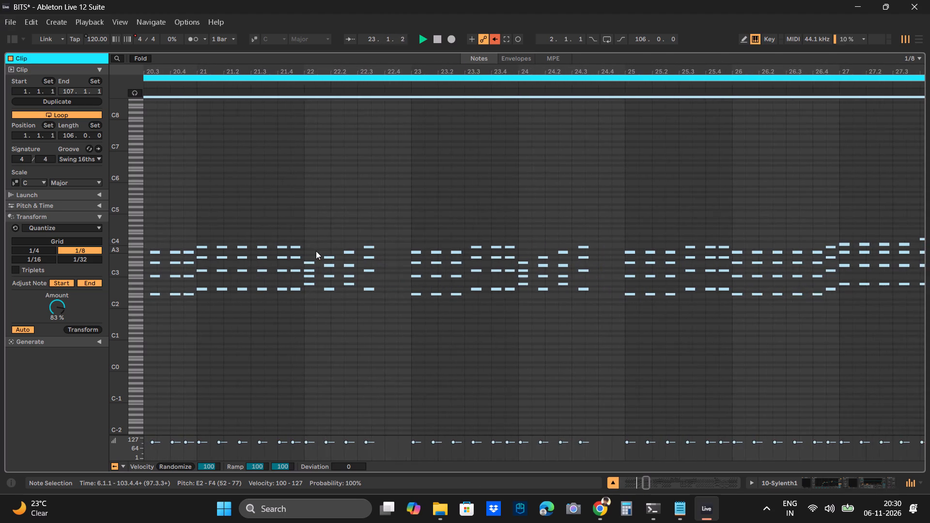
scroll(316, 251, left, 13)
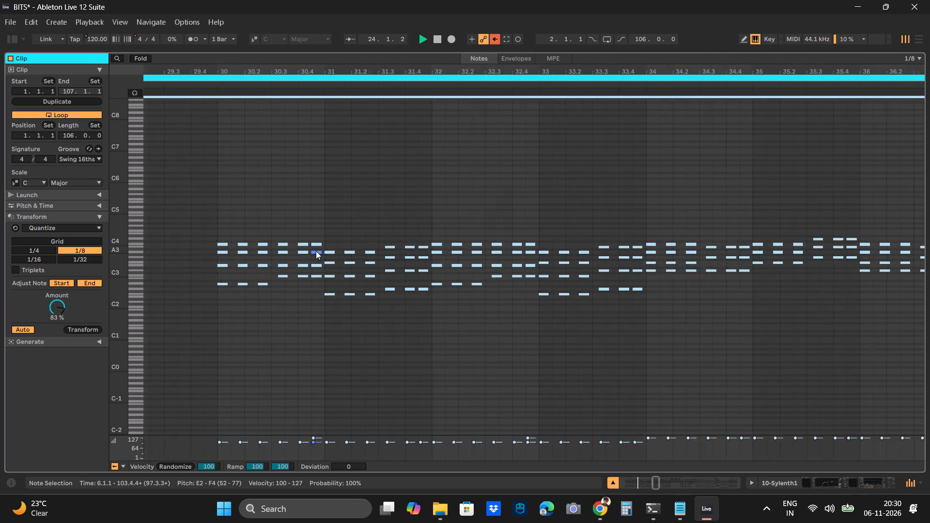
scroll(316, 251, left, 13)
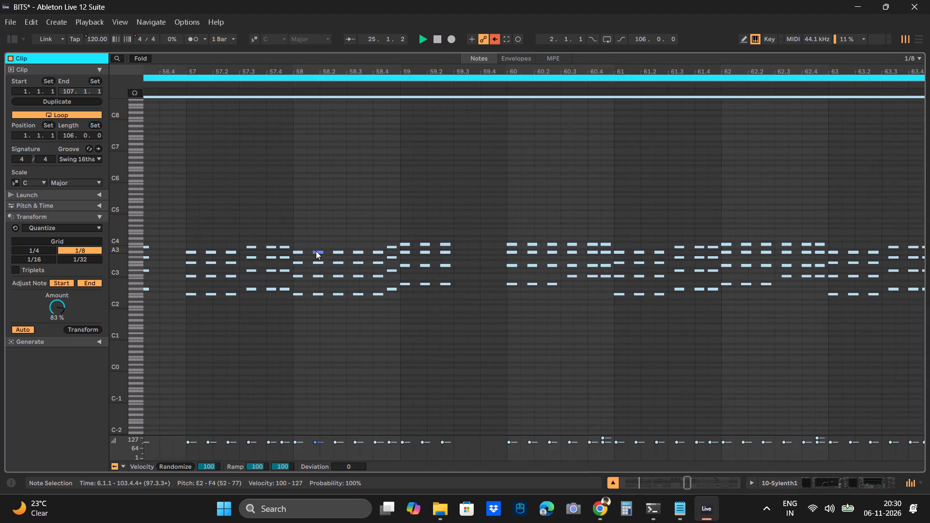
scroll(316, 251, left, 9)
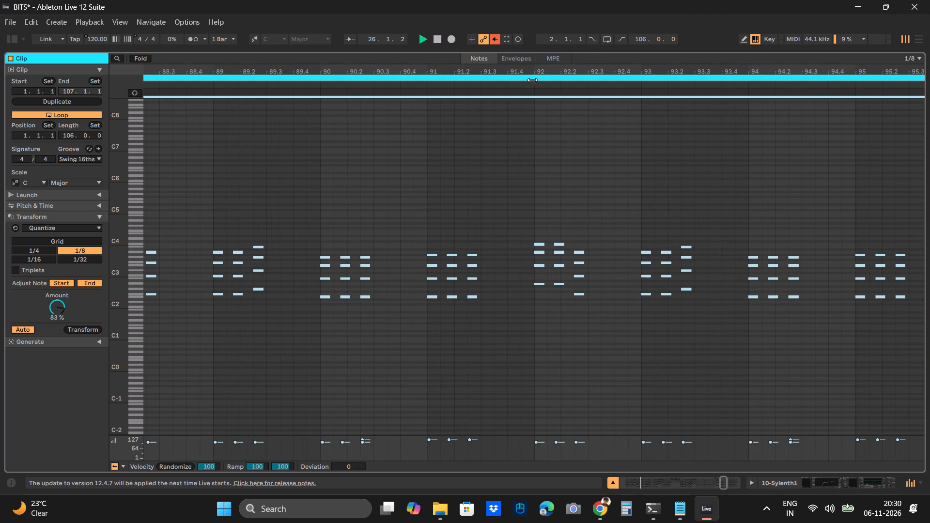
drag(559, 49, 615, 522)
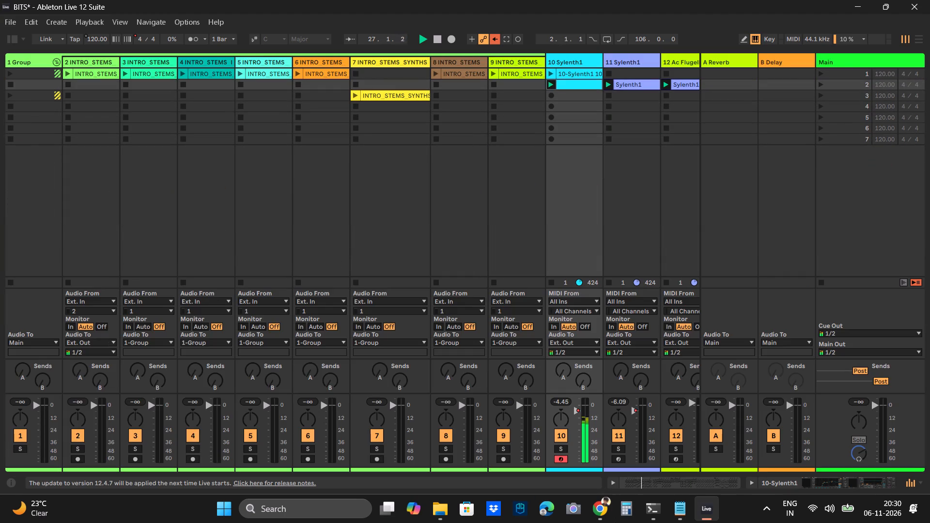
Relaunch scene 2 to hear the longer chords, save the set, and stop playback.
key(2)
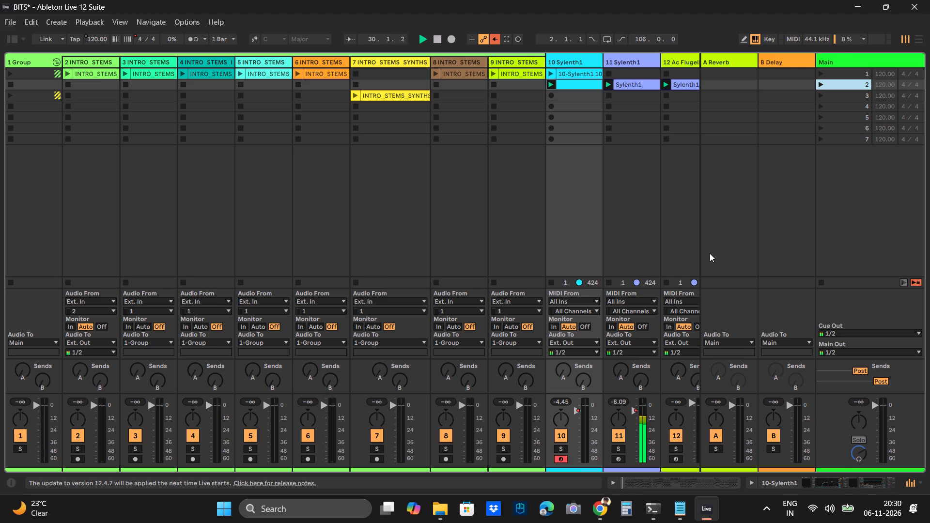
key(ctrl+s)
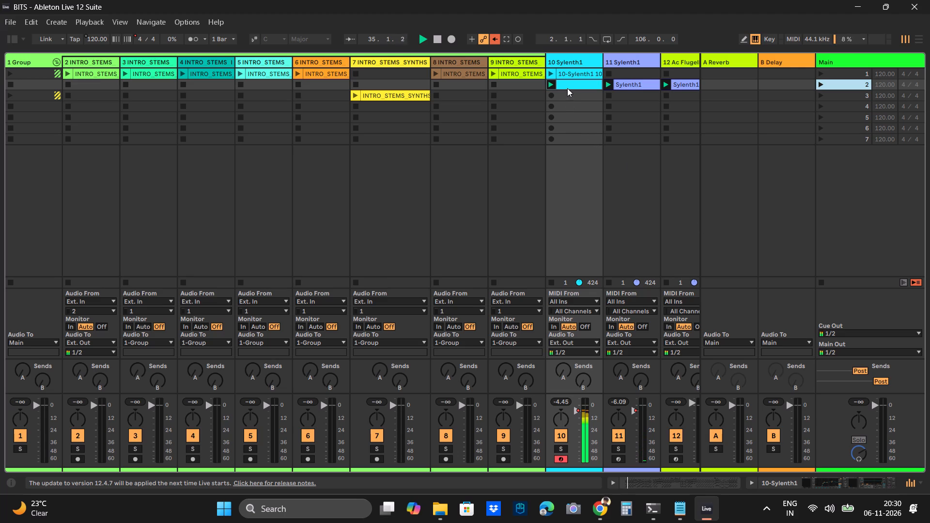
key(space)
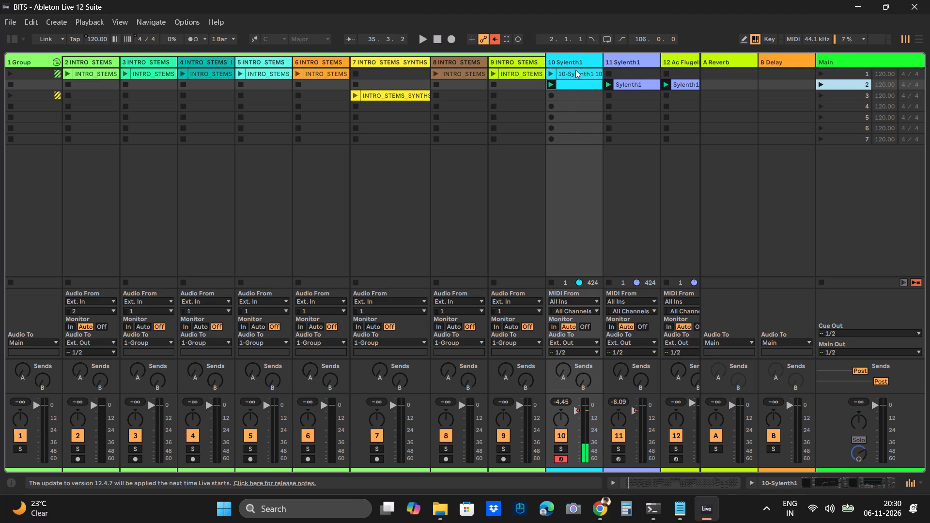
Add the ArtsAcousticReverb plug-in to track 10 Sylenth1 between Auto Filter and Wide Stereo.
double_click(574, 63)
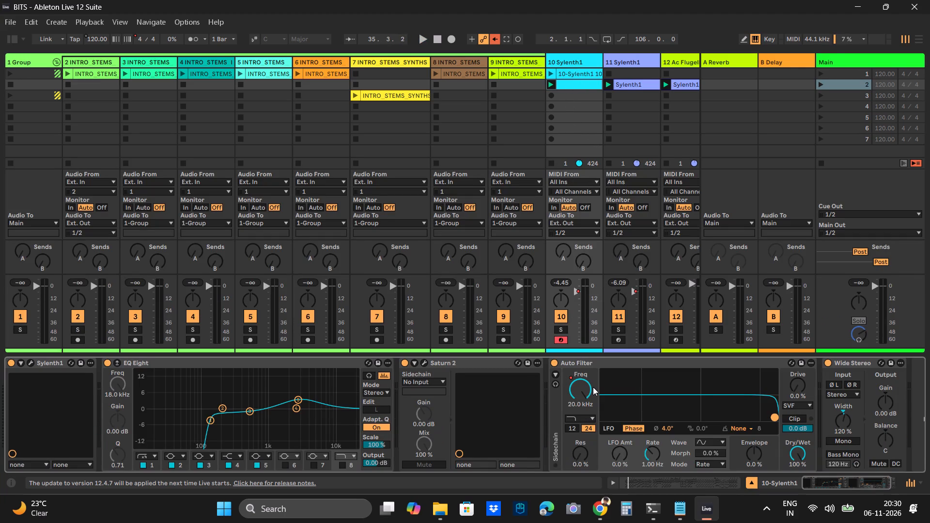
scroll(593, 387, left, 5)
scroll(593, 387, right, 6)
click(10, 22)
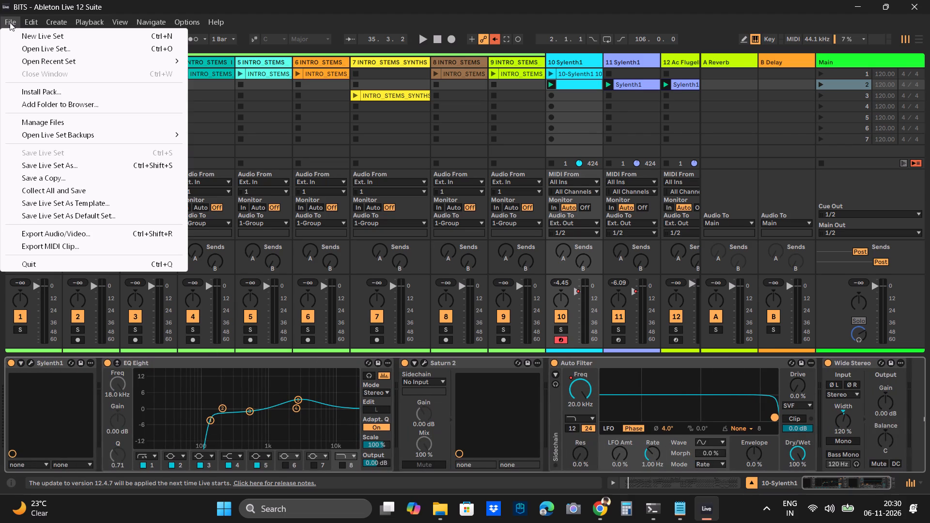
click(10, 22)
click(14, 41)
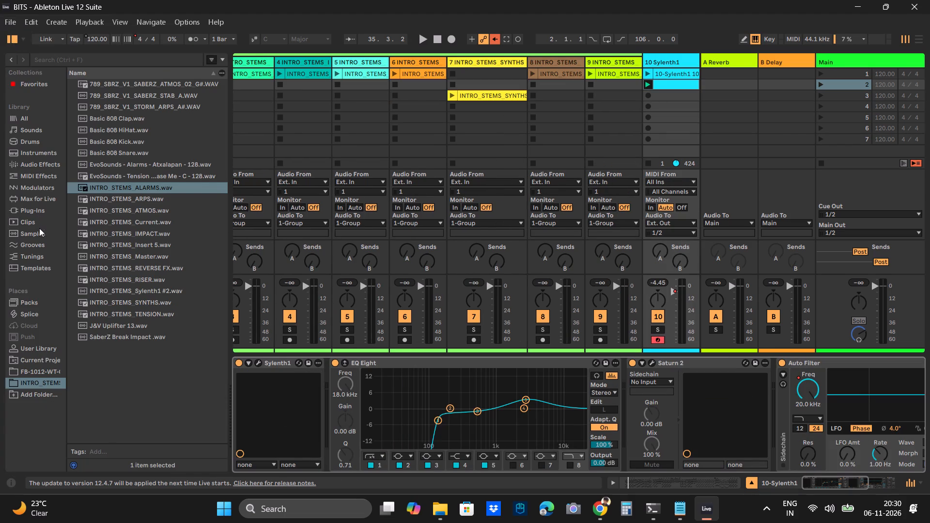
click(27, 204)
click(22, 211)
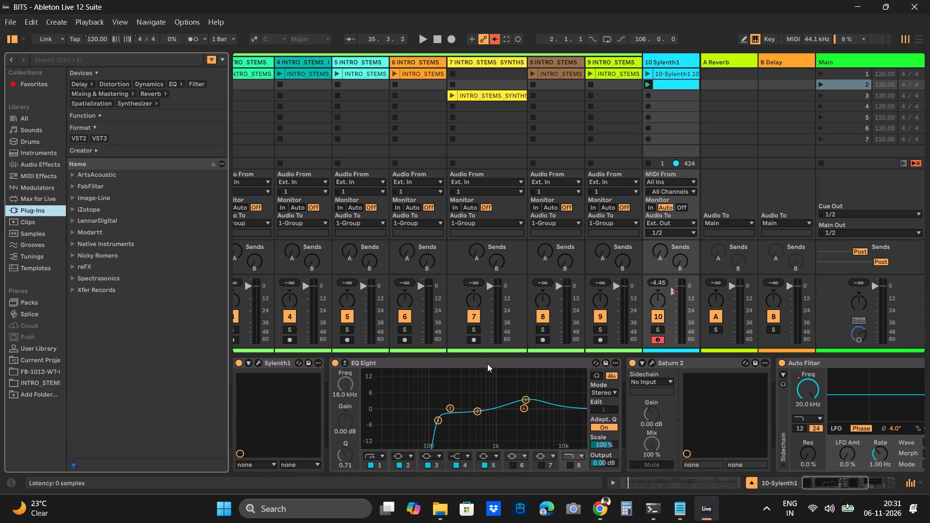
scroll(535, 408, left, 3)
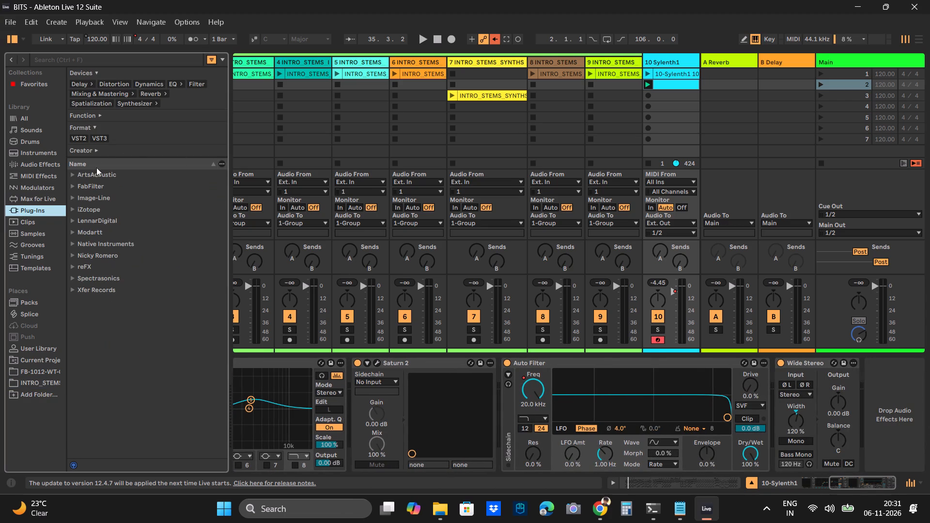
click(74, 176)
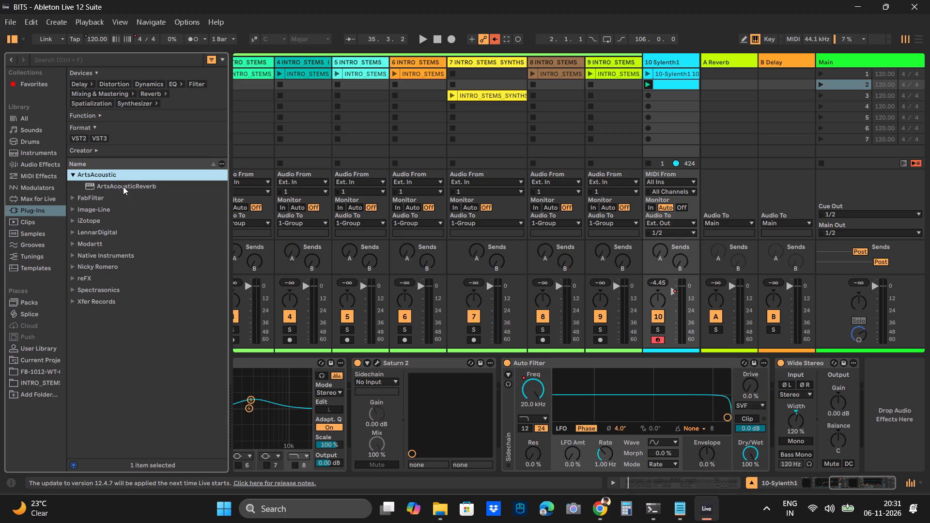
drag(123, 186, 672, 346)
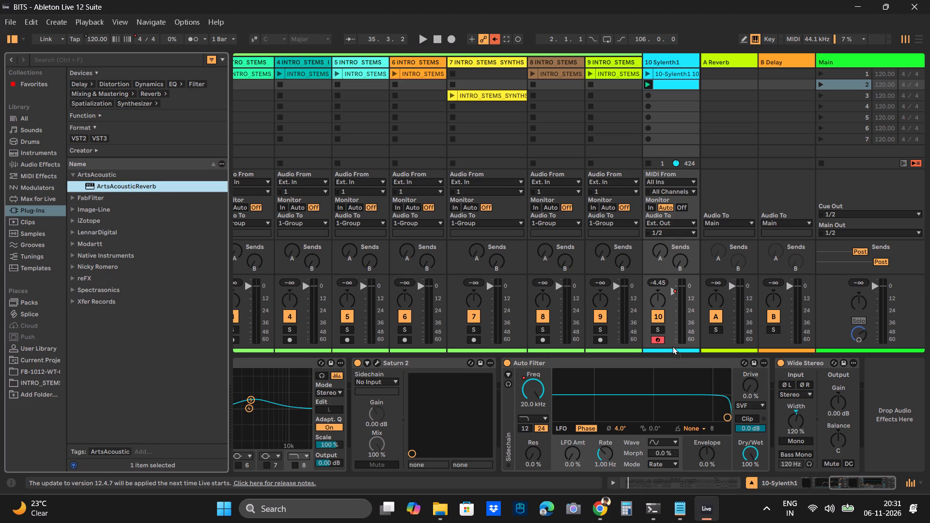
drag(672, 346, 663, 383)
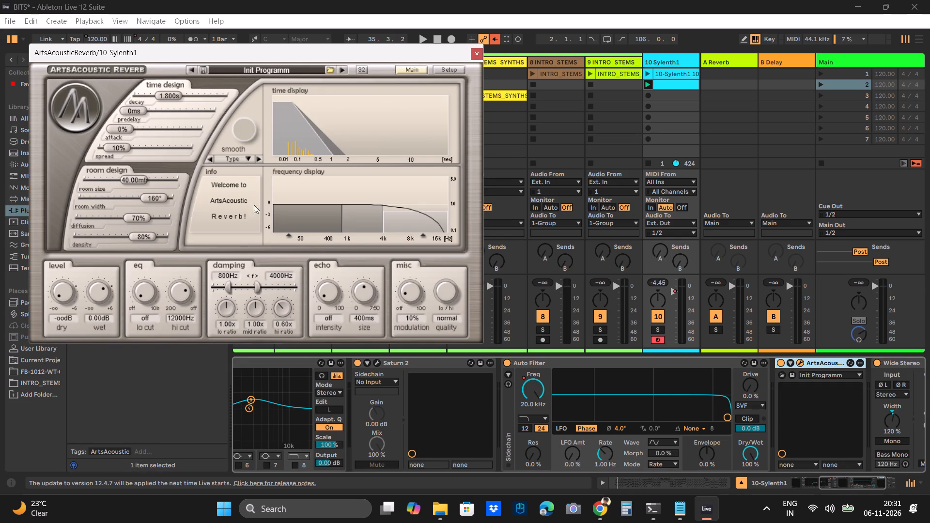
Set the reverb's decay to 4.624 s.
drag(174, 94, 184, 94)
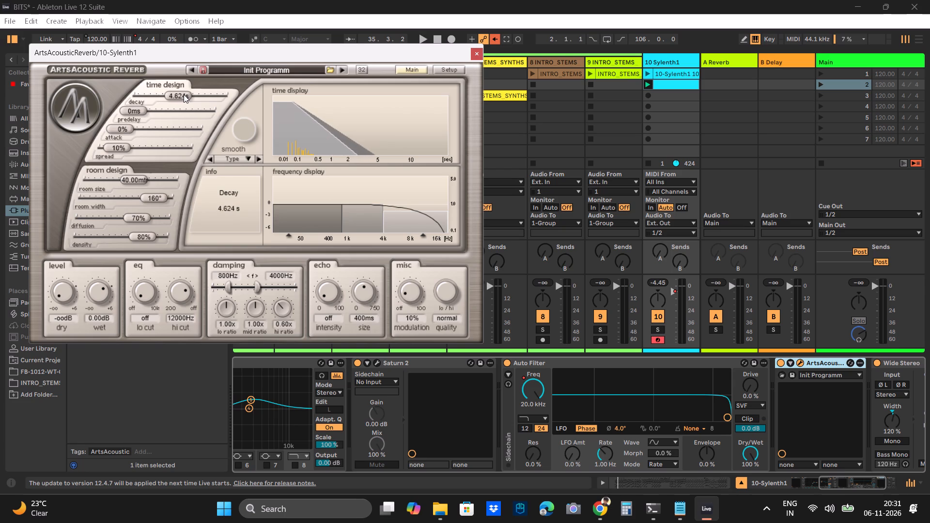
Raise the reverb's decay to 4.875 s.
drag(184, 94, 184, 94)
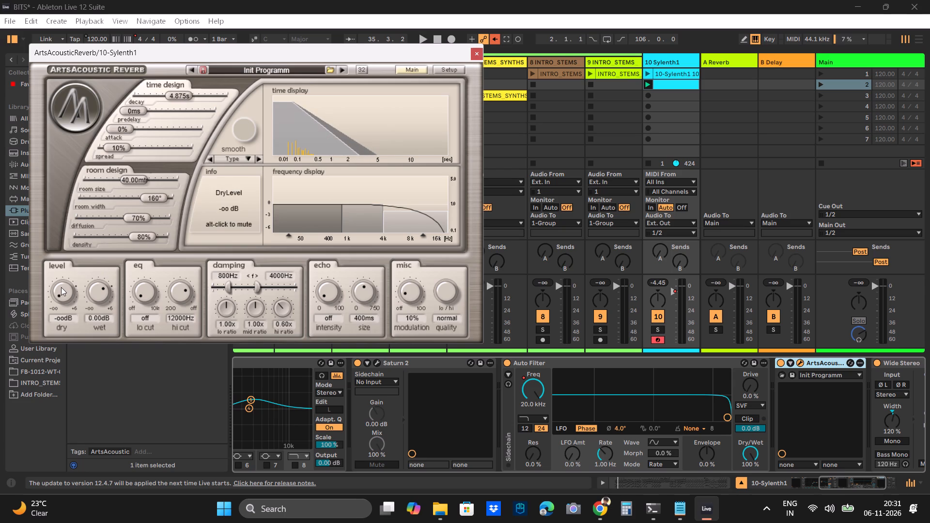
Set the reverb's dry level to 0.41 dB and its wet level to -5.77 dB.
drag(61, 287, 79, 211)
drag(79, 211, 79, 199)
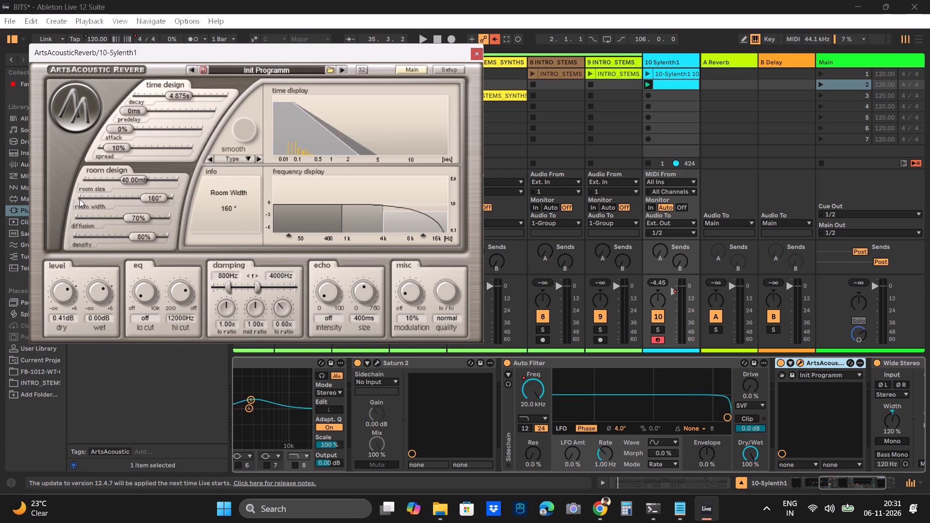
drag(102, 289, 101, 301)
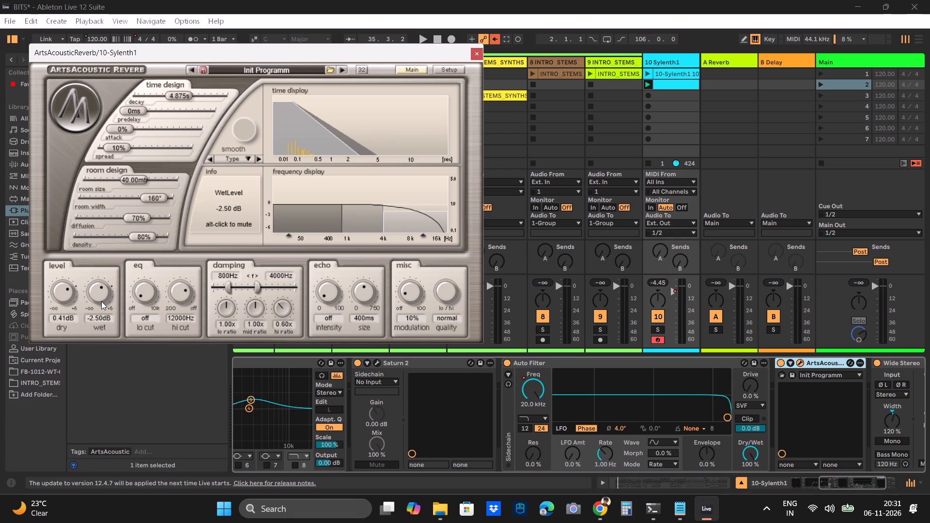
drag(101, 301, 101, 314)
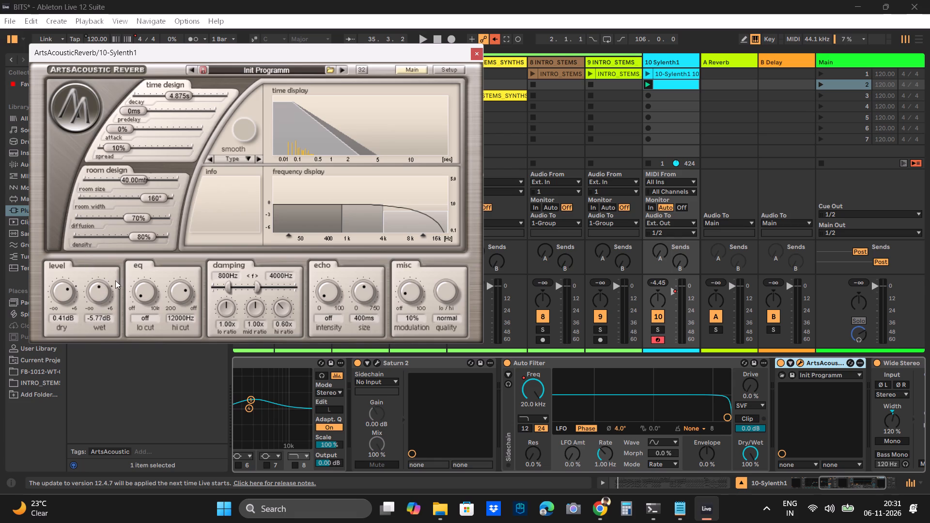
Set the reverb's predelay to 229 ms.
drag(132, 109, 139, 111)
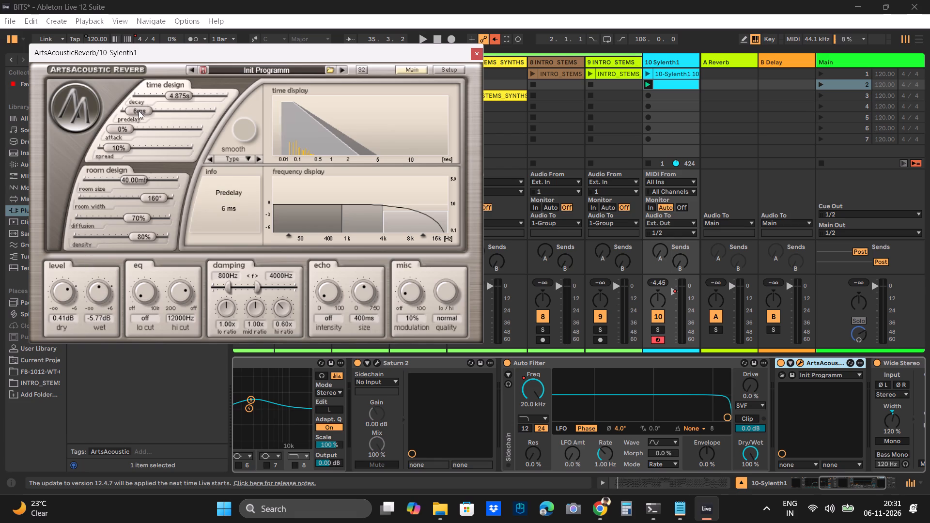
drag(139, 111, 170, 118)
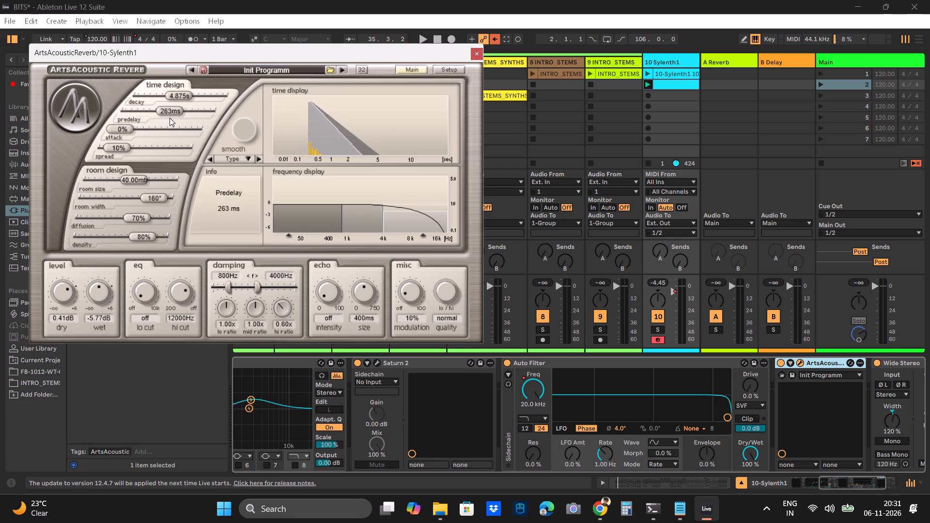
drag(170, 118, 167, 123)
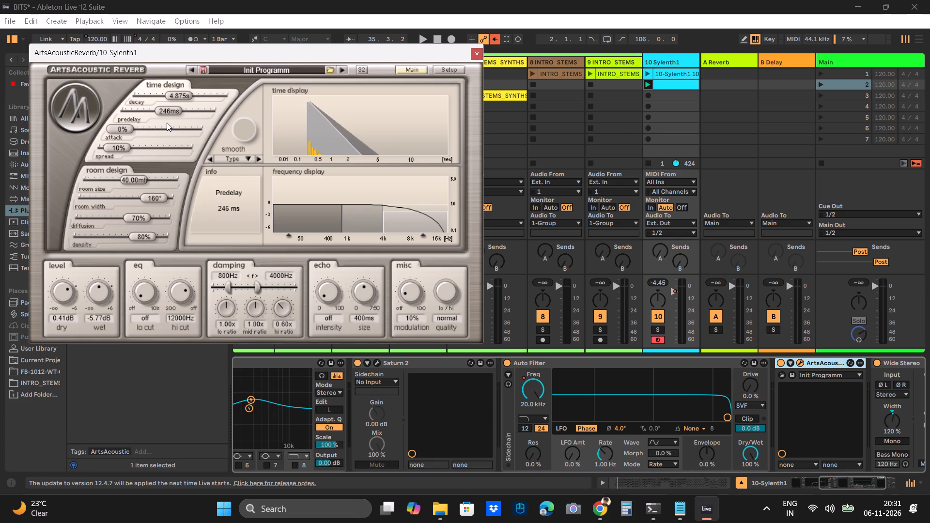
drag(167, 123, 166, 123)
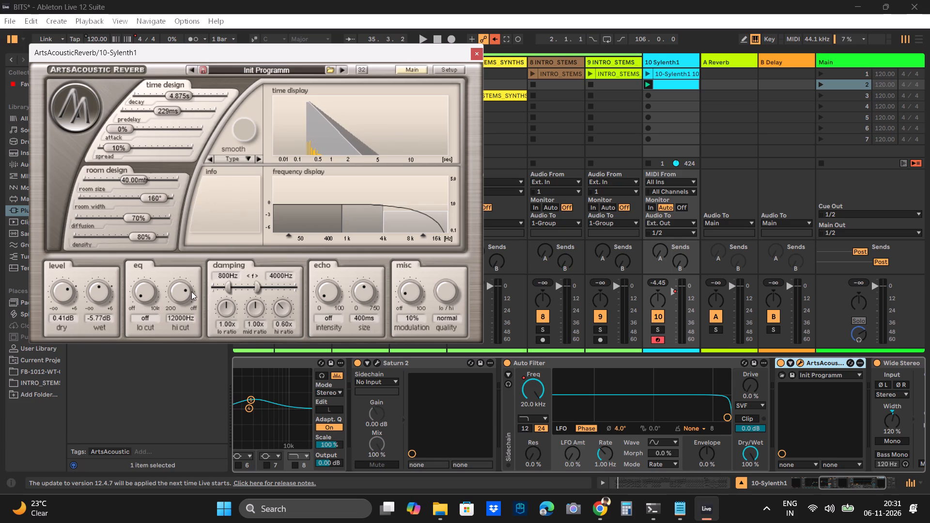
Set the reverb's EQ to a 9008 Hz hi cut and a 275 Hz lo cut.
drag(183, 296, 183, 309)
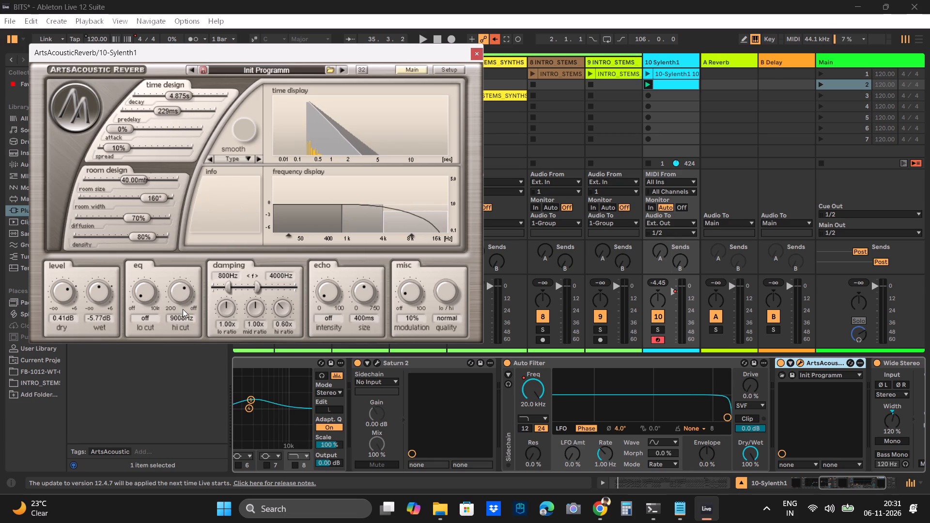
drag(150, 300, 147, 268)
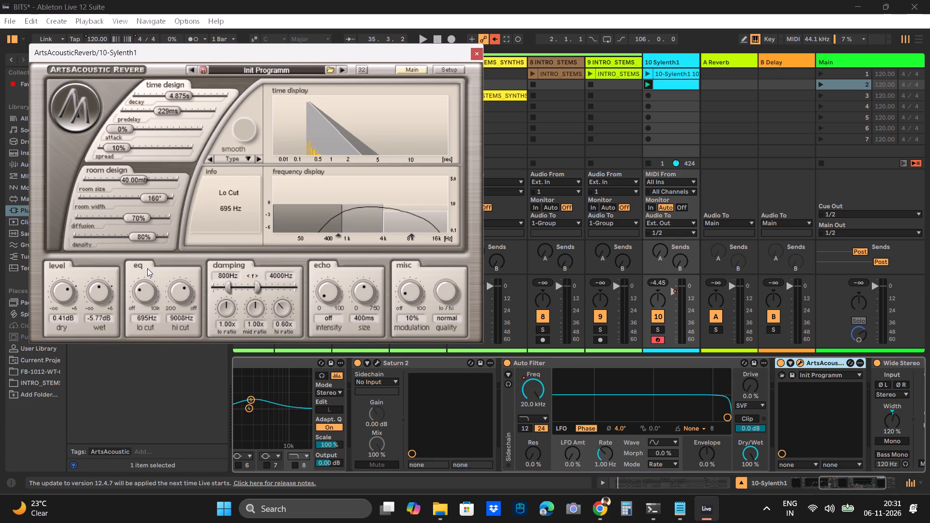
drag(147, 268, 145, 280)
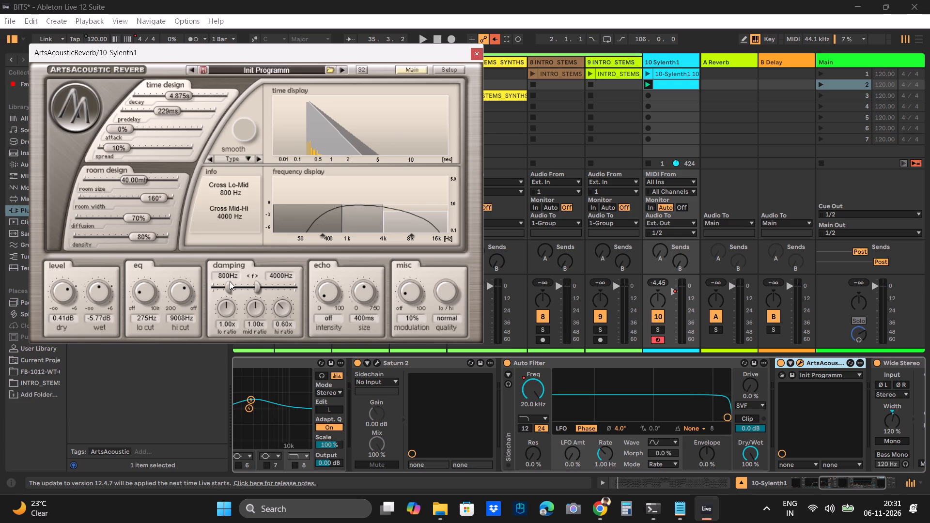
Set the reverb's mid-high damping crossover to 6068 Hz and its echo size to 341 ms.
drag(259, 285, 264, 284)
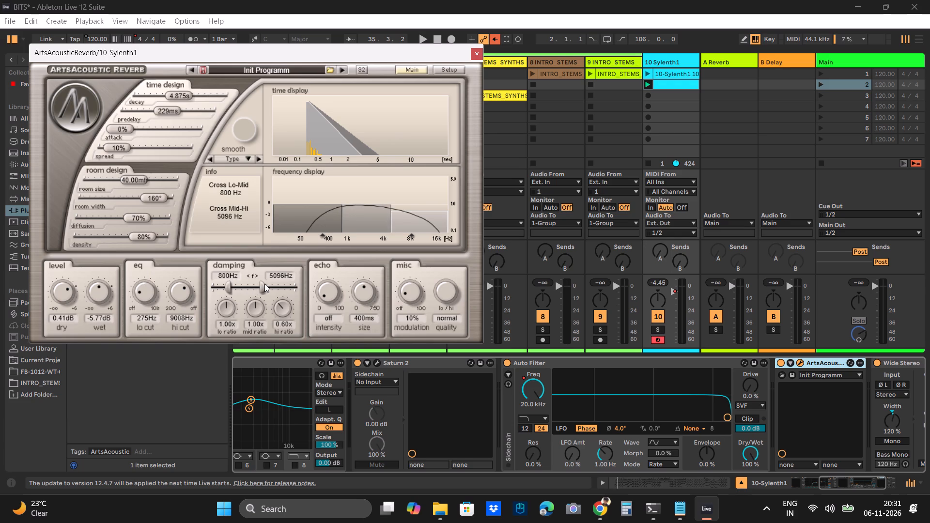
drag(264, 284, 269, 283)
drag(367, 287, 363, 297)
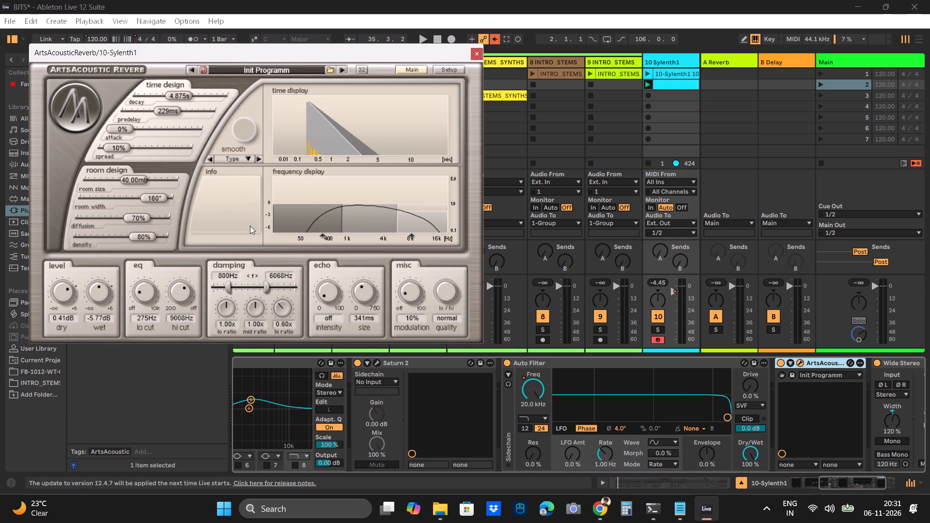
Start playback and readjust the reverb's predelay to 277 ms while the chords play.
key(space)
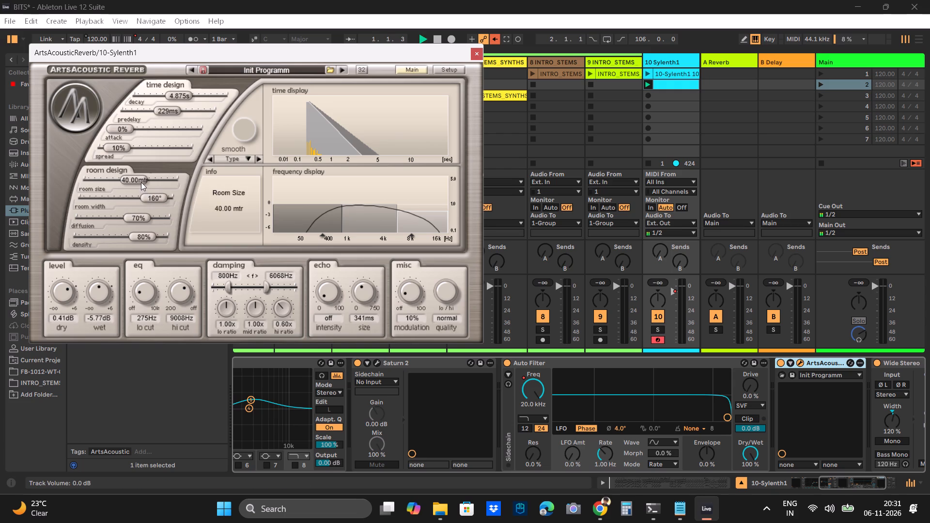
ctrl+click(169, 114)
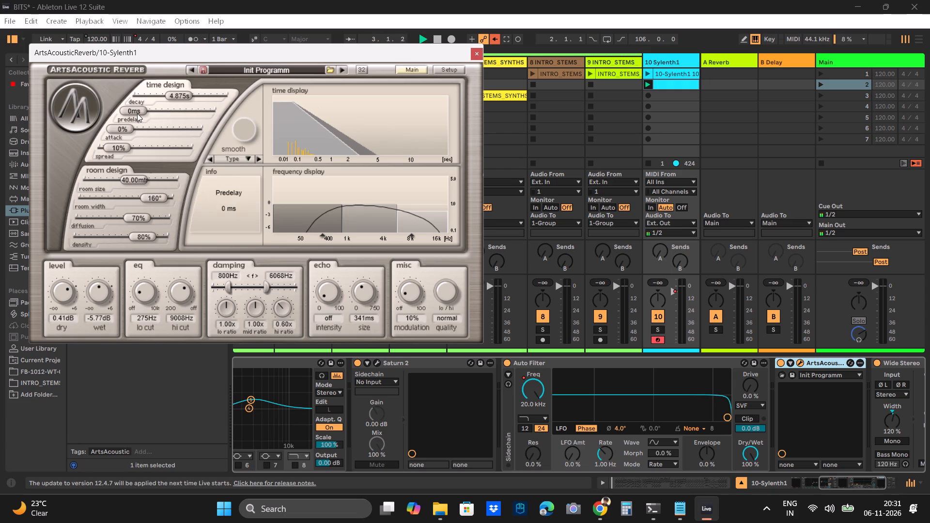
drag(137, 113, 352, 142)
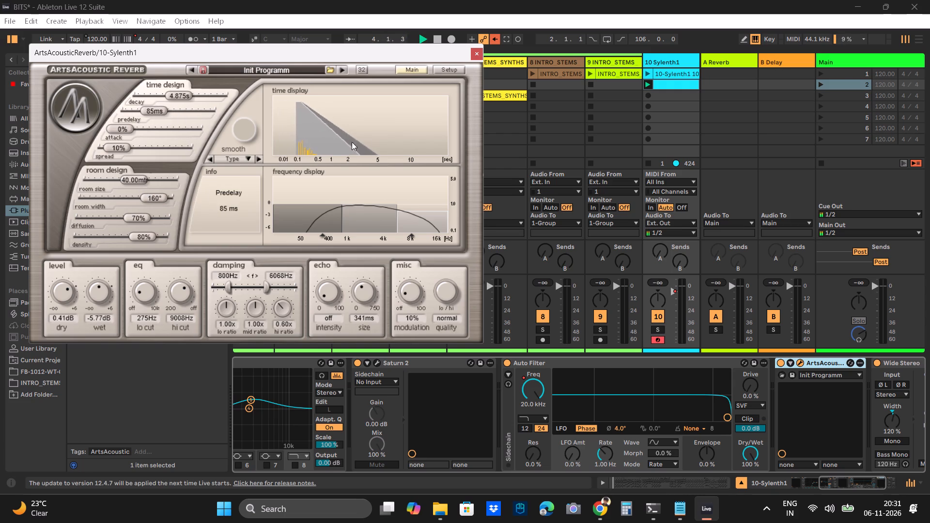
drag(352, 142, 425, 149)
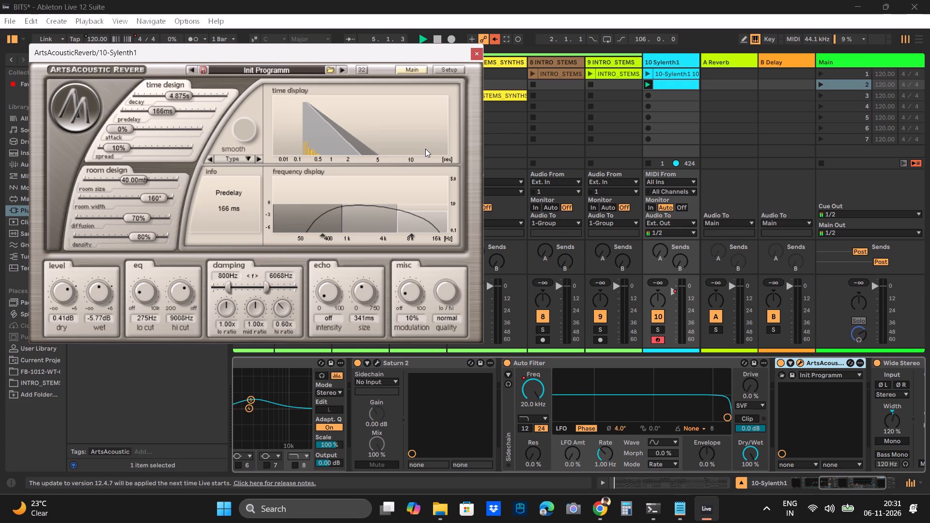
drag(425, 149, 485, 153)
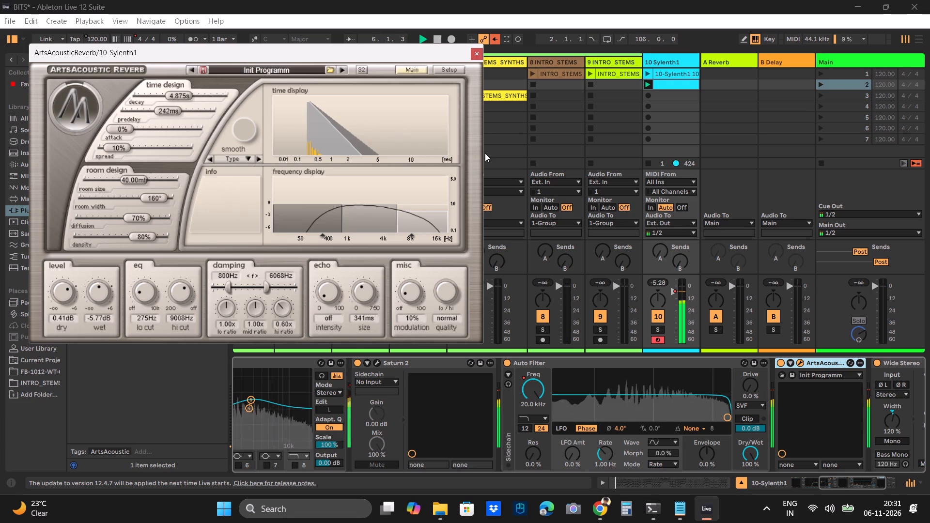
shift+drag(172, 111, 177, 112)
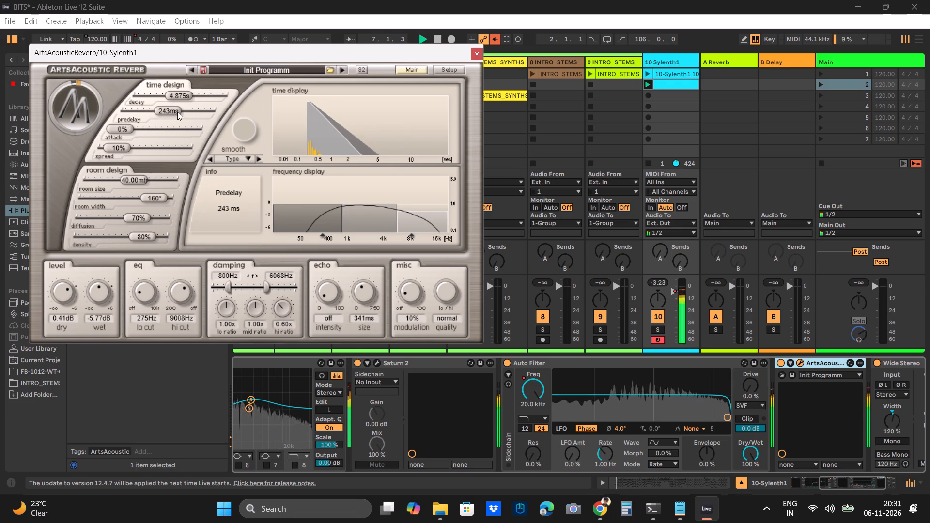
shift+drag(177, 112, 197, 117)
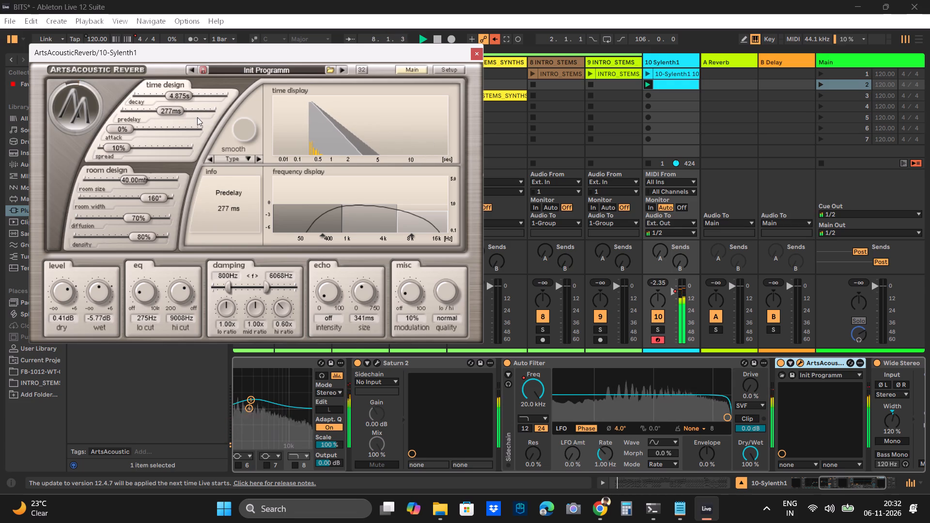
Lower the reverb's wet level to -7.38 dB.
drag(99, 292, 99, 287)
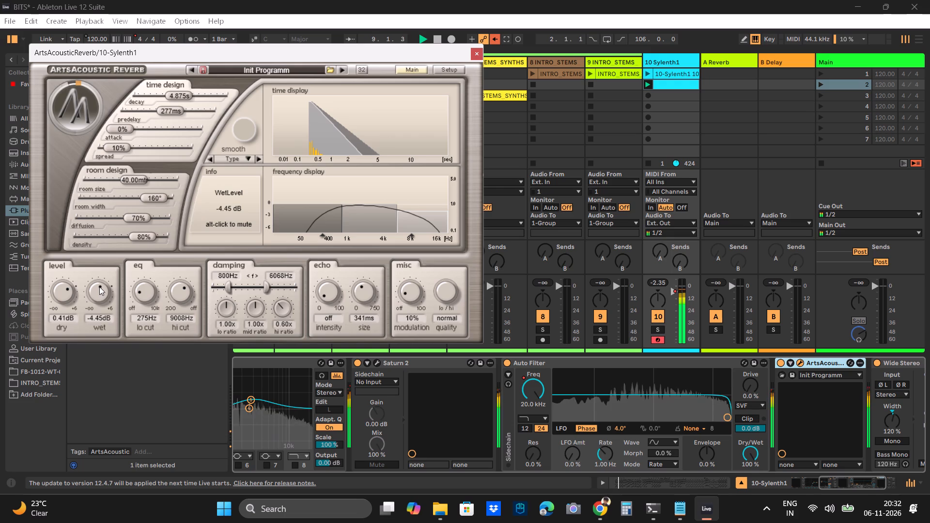
drag(99, 287, 98, 300)
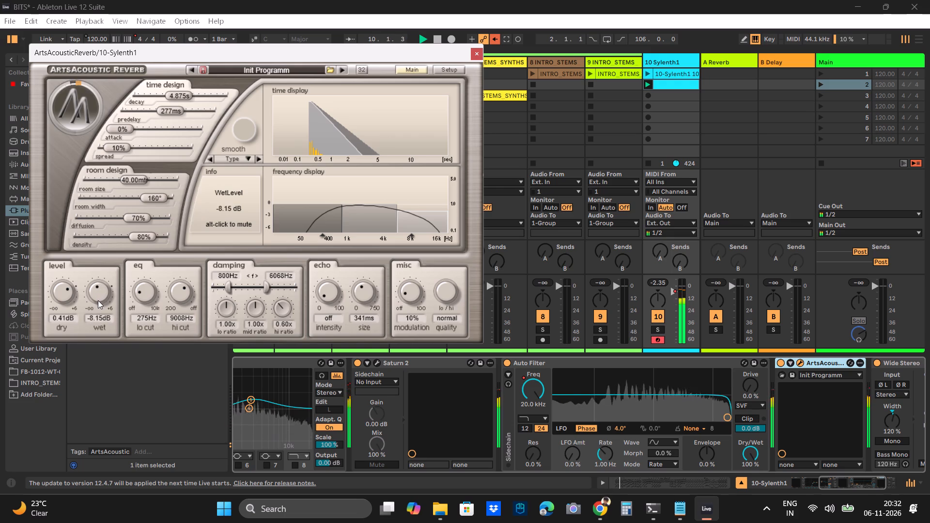
drag(98, 300, 98, 297)
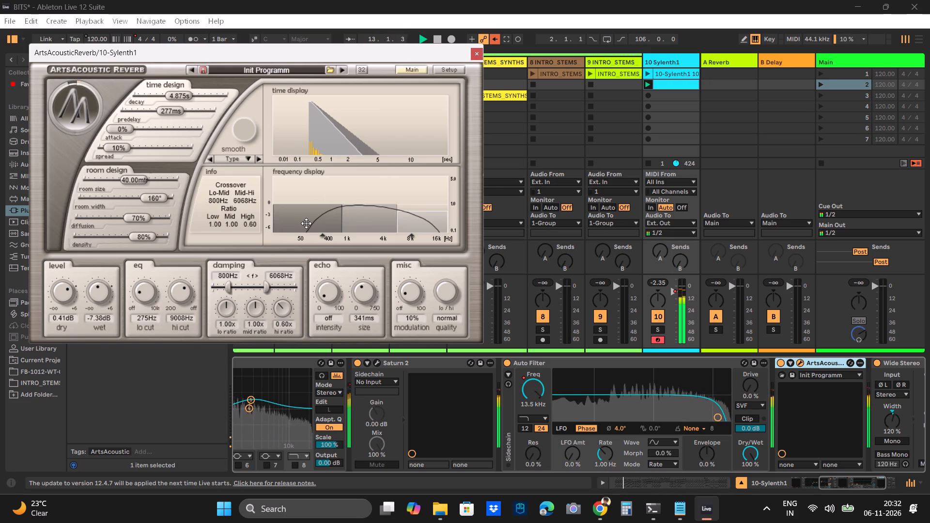
Close the ArtsAcousticReverb window and save the set.
click(477, 49)
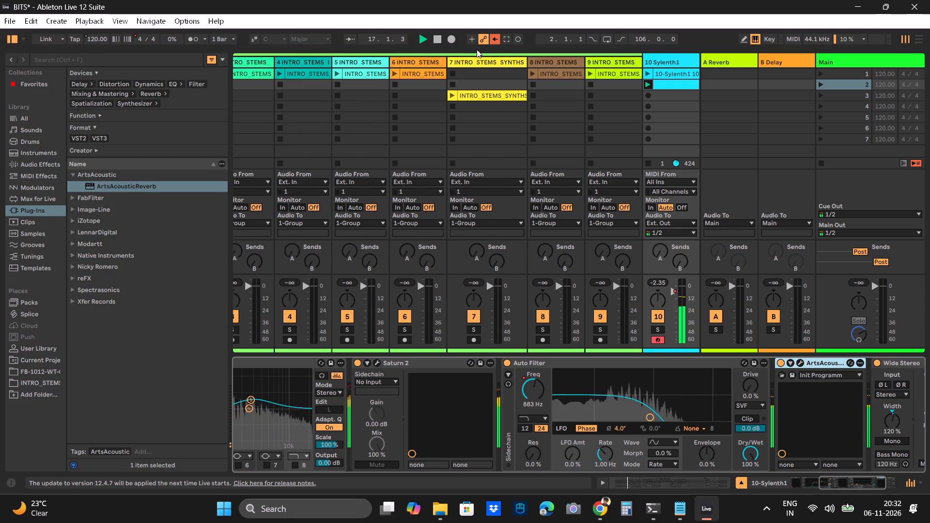
key(ctrl+s)
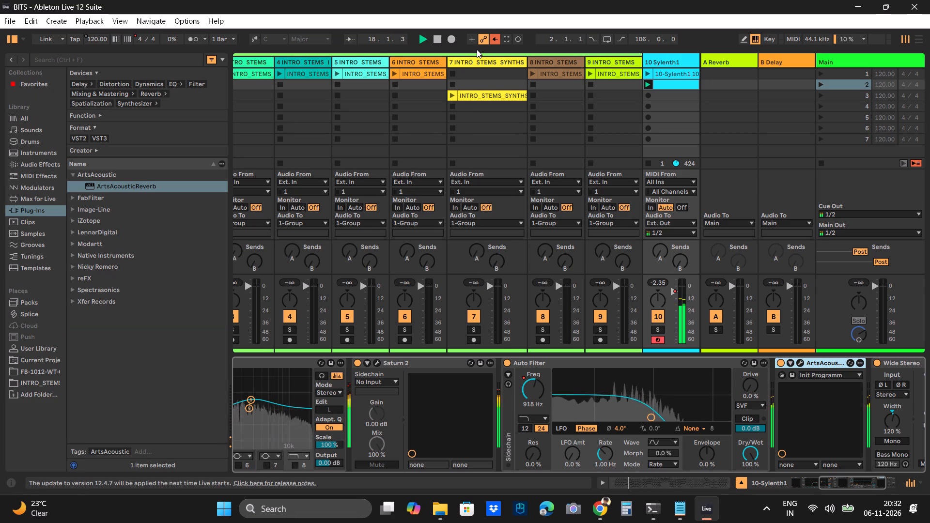
Restart playback and relaunch scene 2 to hear the chords with the reverb.
key(space)
key(space)
key(2)
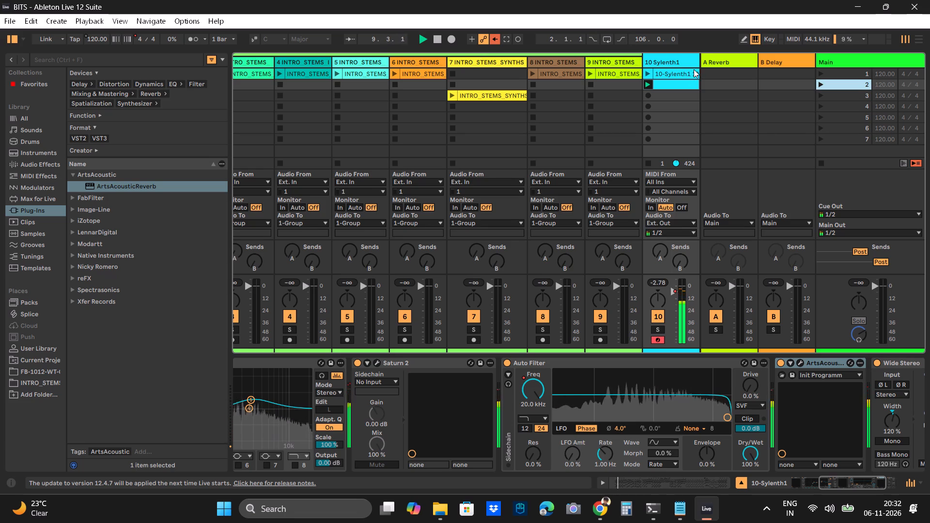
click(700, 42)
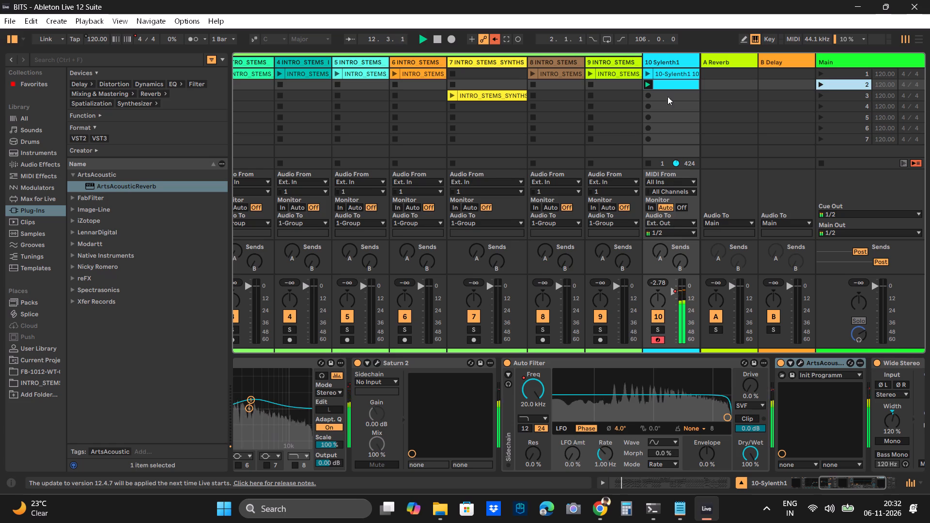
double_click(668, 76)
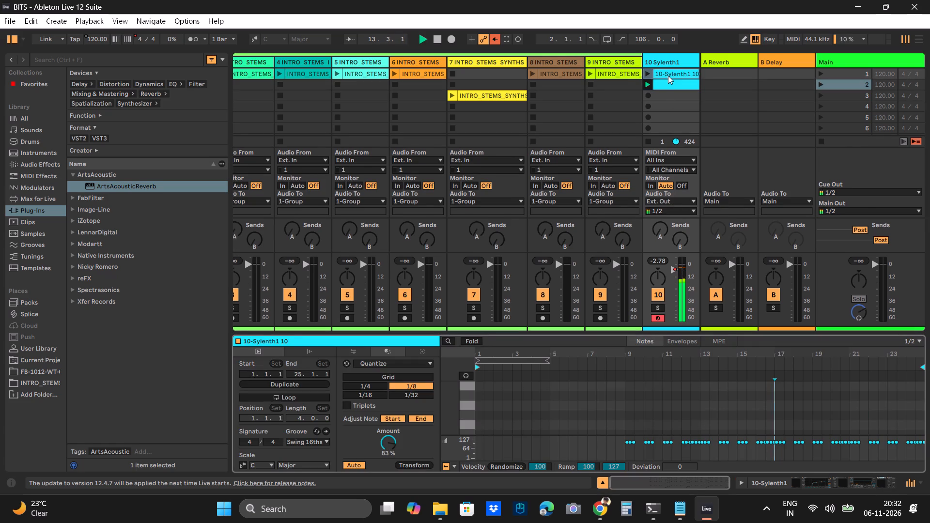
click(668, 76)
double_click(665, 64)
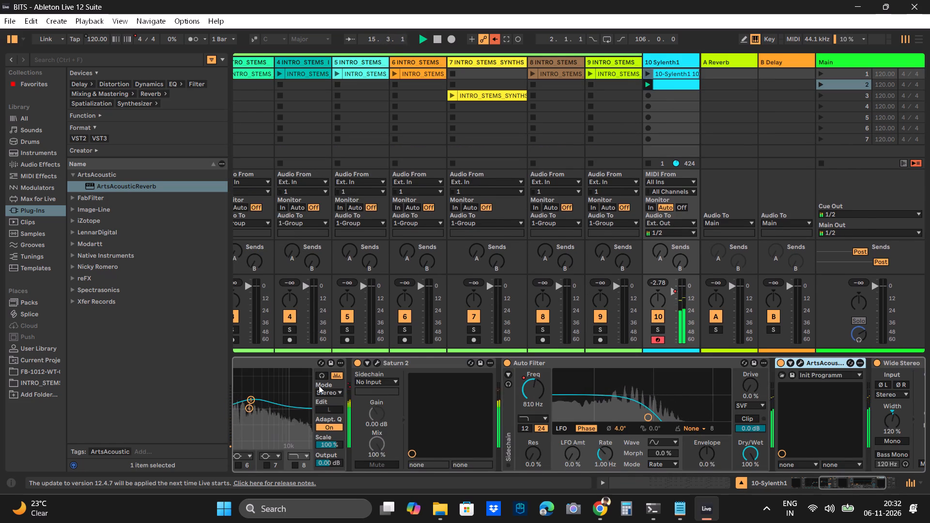
Open the Sylenth1 instrument on track 10 and lower its main volume to 3.000.
scroll(319, 385, right, 7)
click(257, 364)
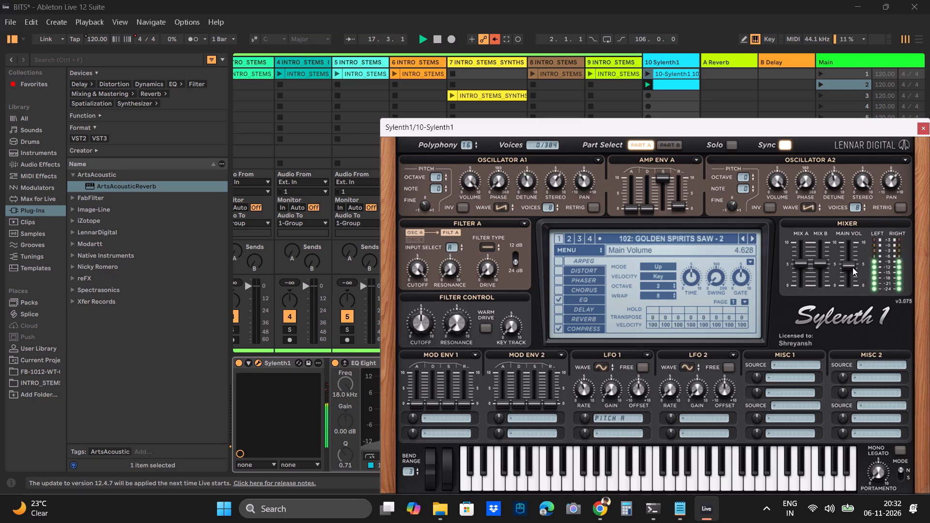
click(852, 267)
Restart playback and relaunch scene 2 to hear the chords at the lowered synth volume.
key(space)
key(space)
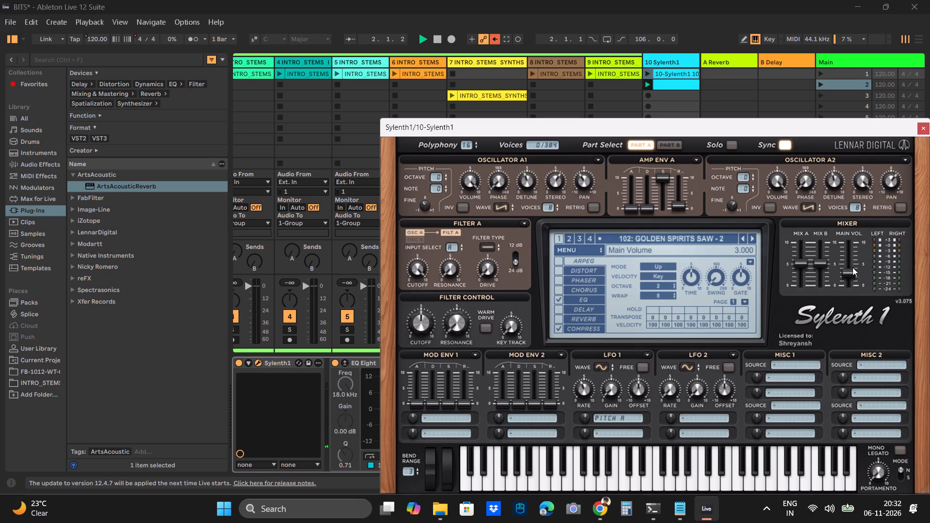
key(2)
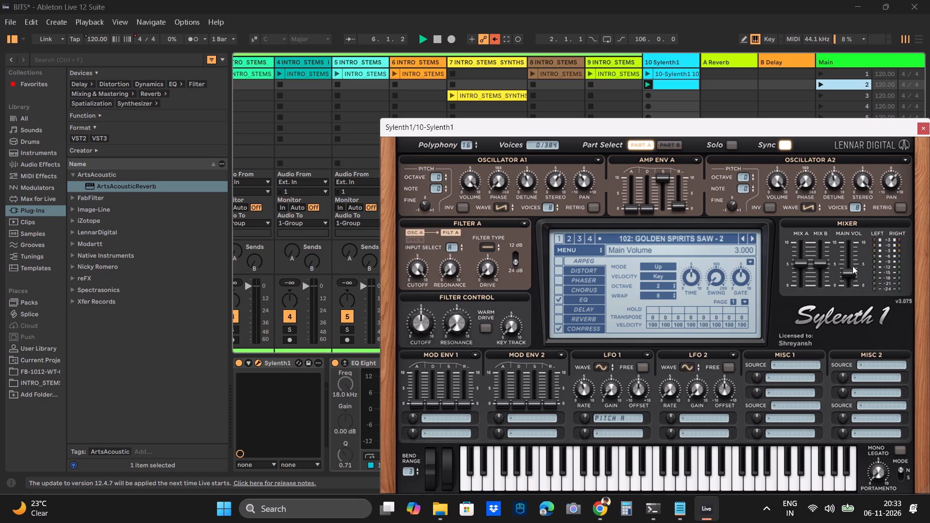
Trim Sylenth1's main volume slightly, to about 2.946, and save the set with the synth window closed.
scroll(853, 260, down, 1)
right_click(848, 272)
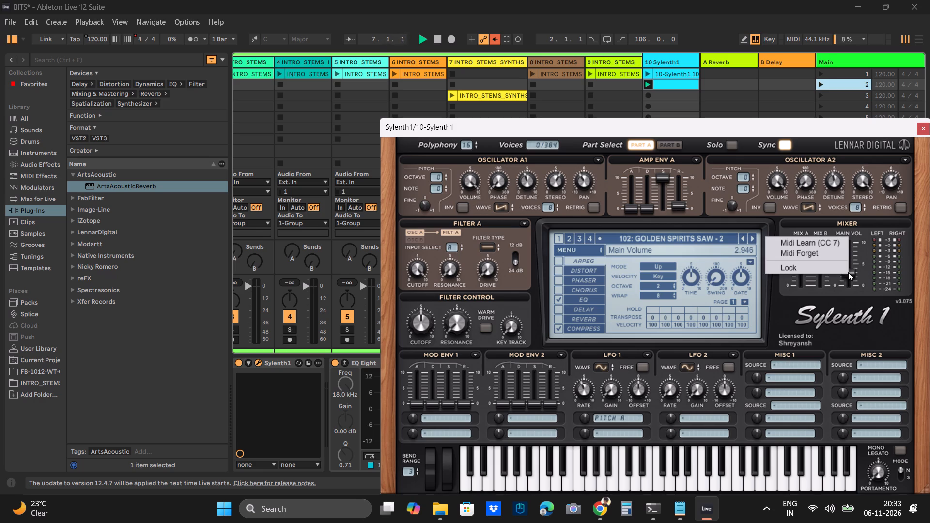
scroll(848, 272, down, 1)
click(864, 275)
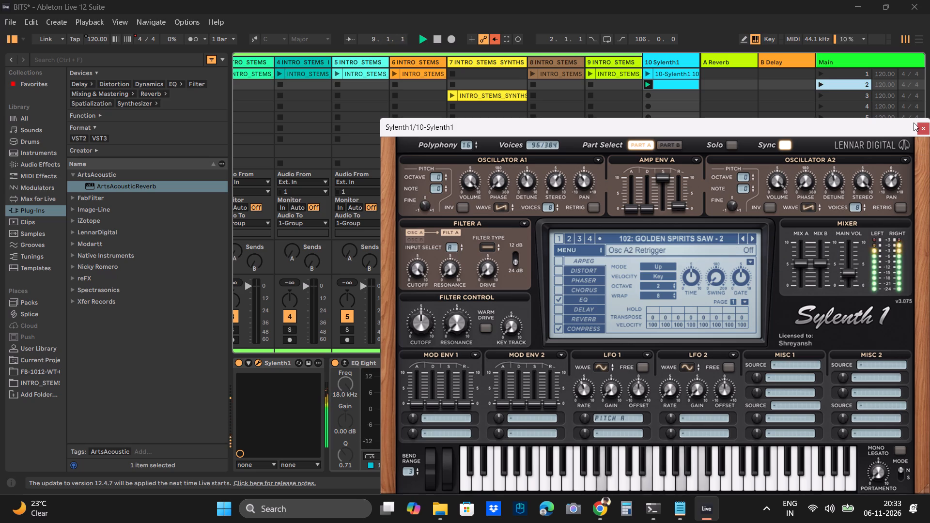
click(925, 129)
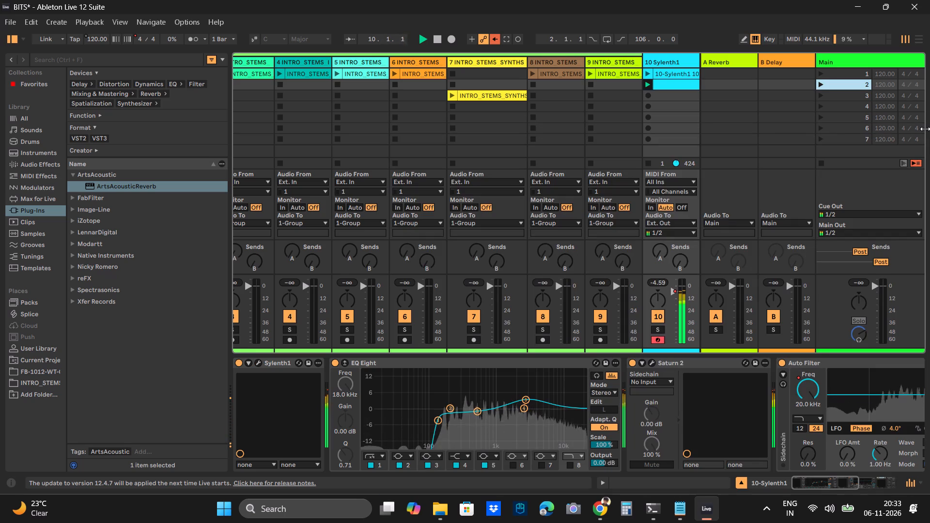
key(ctrl+s)
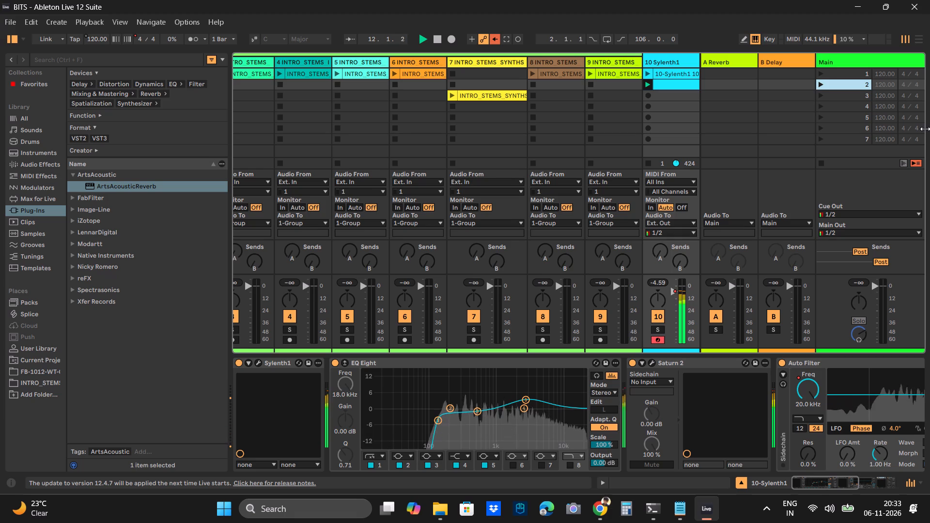
Launch scene 1 to hear the Sylenth1 chords with the stems, save the set, and stop playback.
key(1)
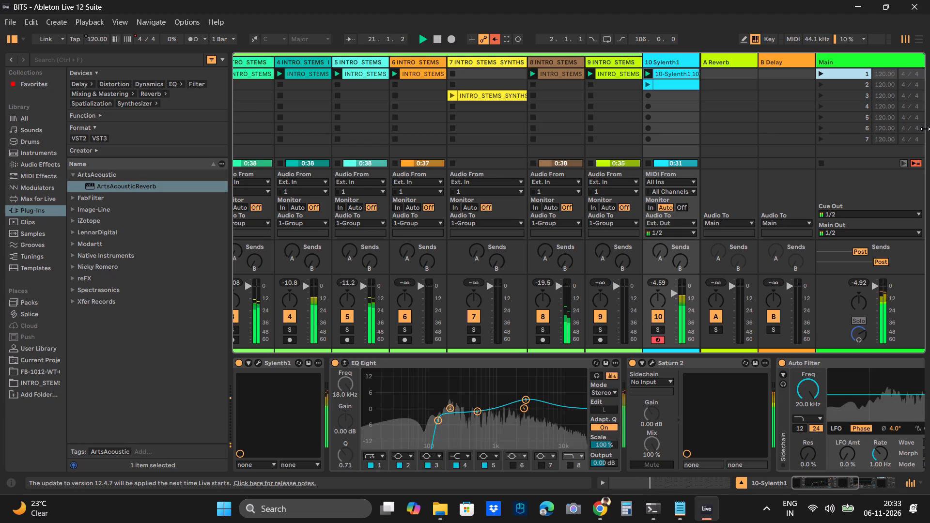
key(ctrl+s)
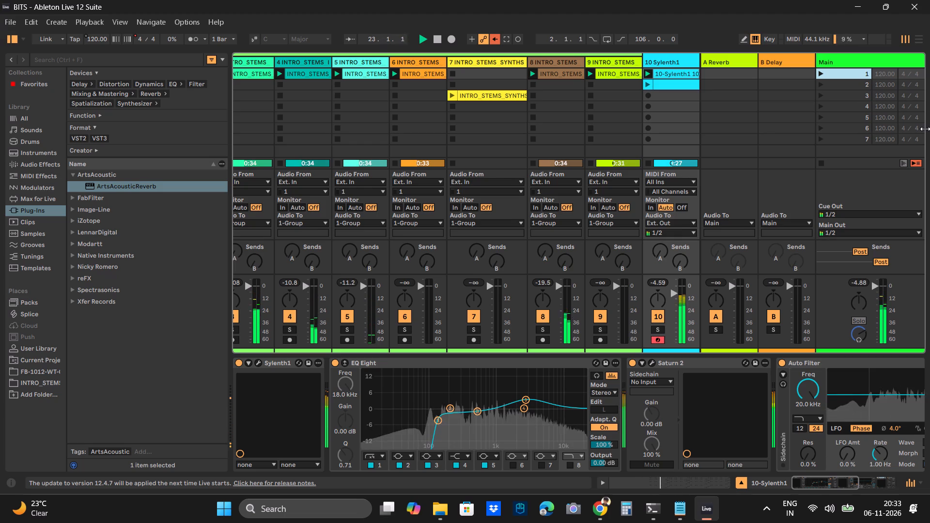
key(space)
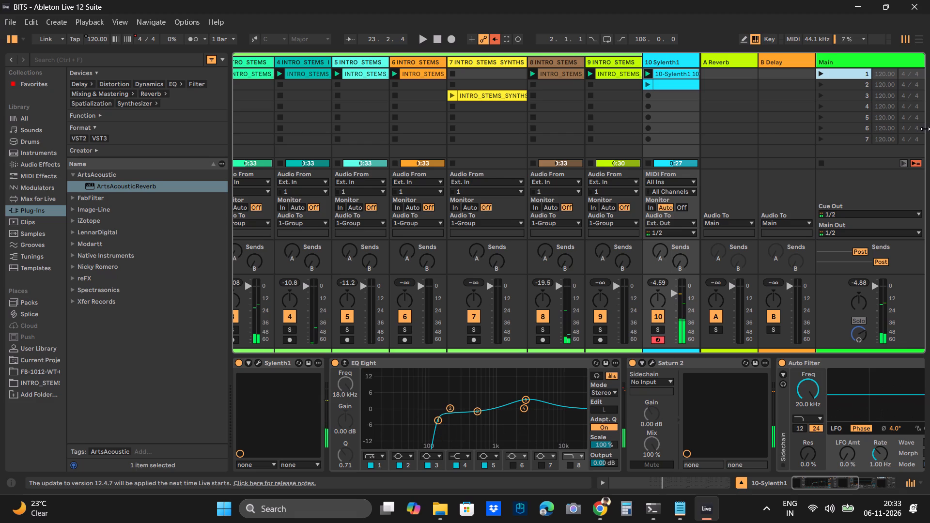